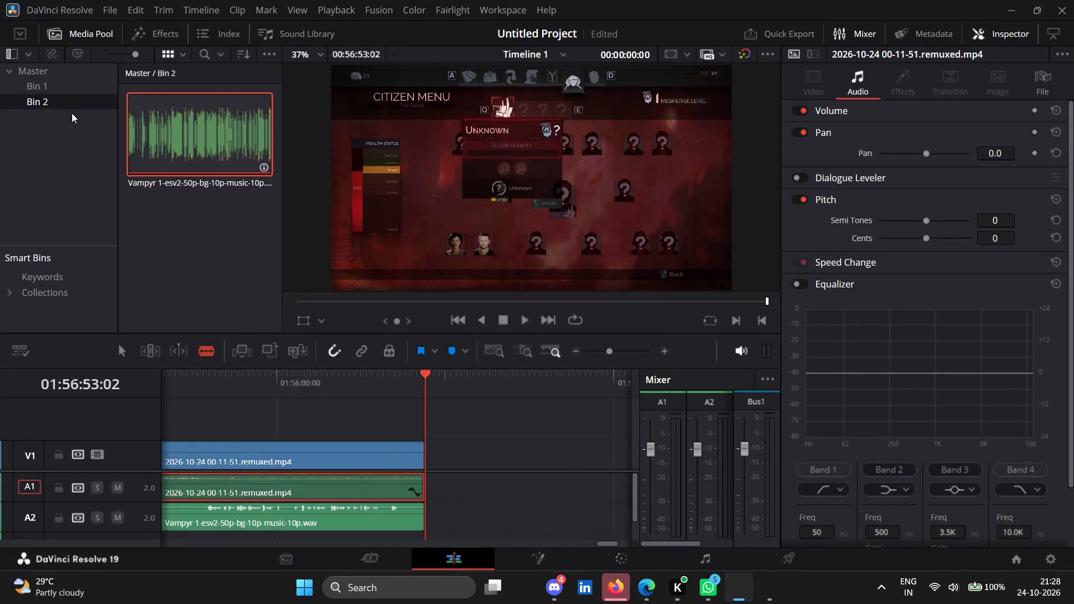
{"action": "left_click", "coordinate": [88, 39]}
{"action": "left_click", "coordinate": [88, 39]}
{"action": "left_click", "coordinate": [58, 83]}
{"action": "right_click", "coordinate": [185, 224]}
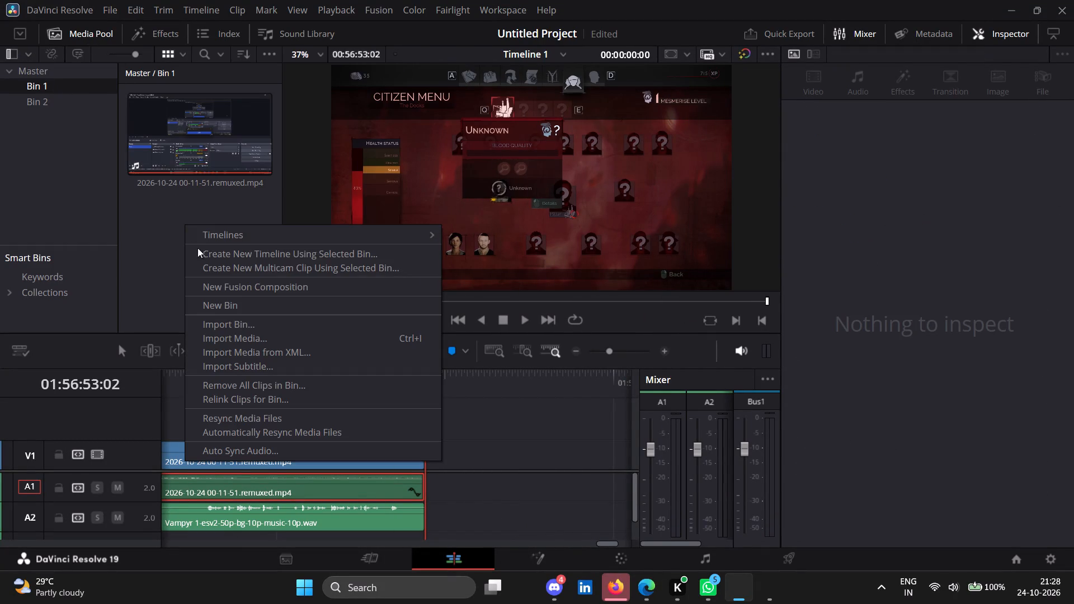
{"action": "left_click", "coordinate": [239, 341]}
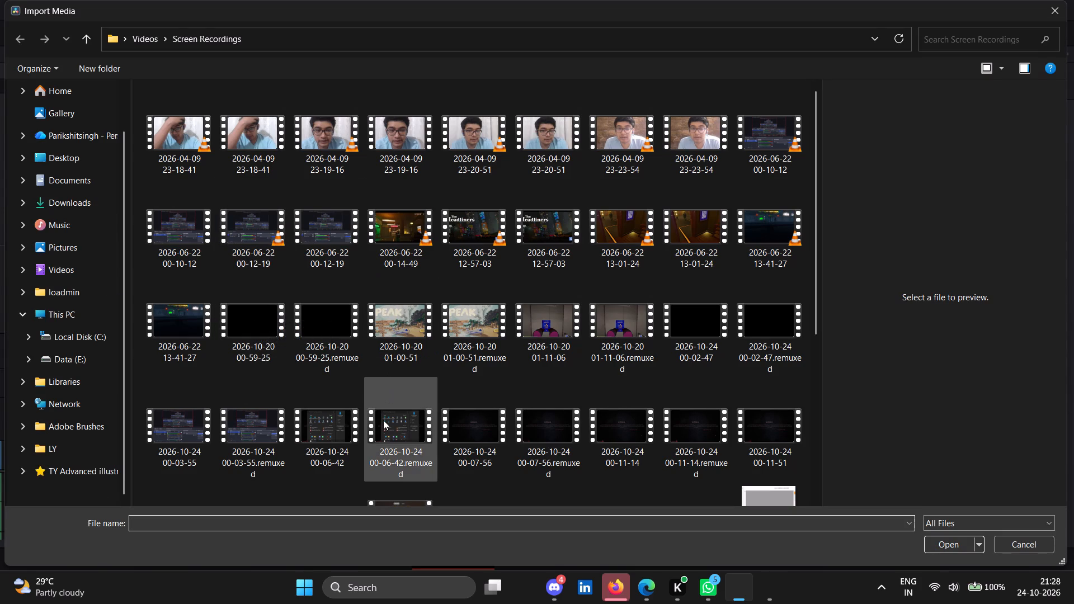
{"action": "scroll", "coordinate": [383, 419], "scroll_direction": "down", "scroll_amount": 1}
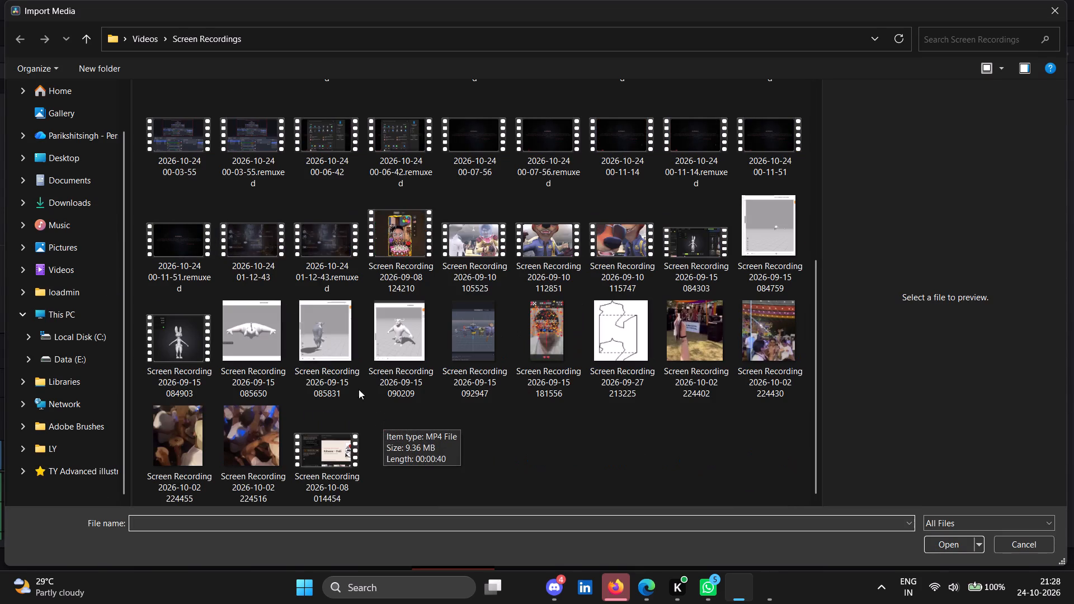
{"action": "left_click", "coordinate": [317, 248]}
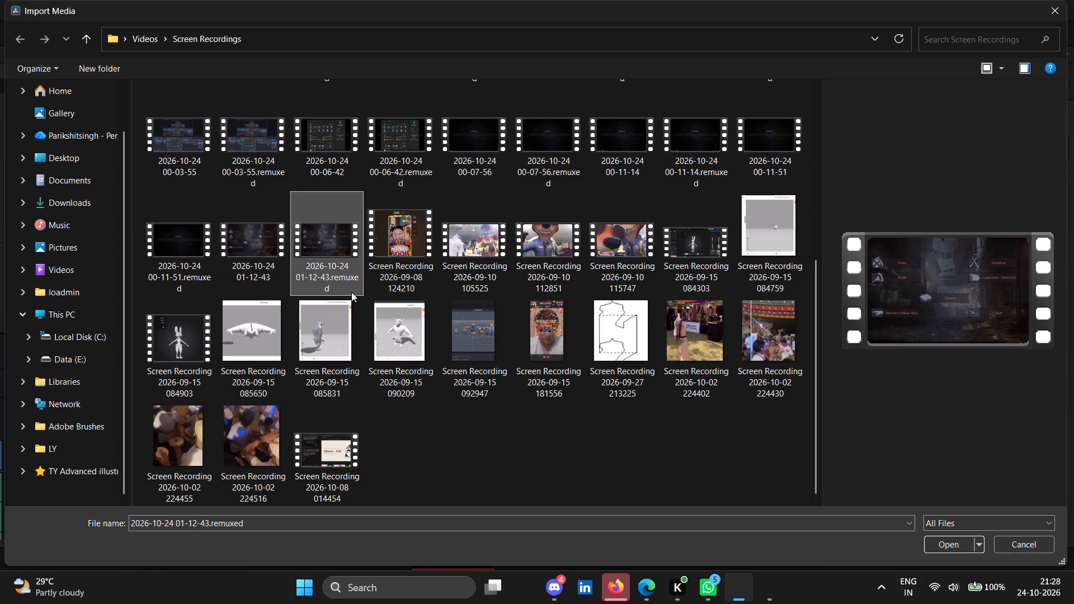
{"action": "left_click", "coordinate": [955, 541]}
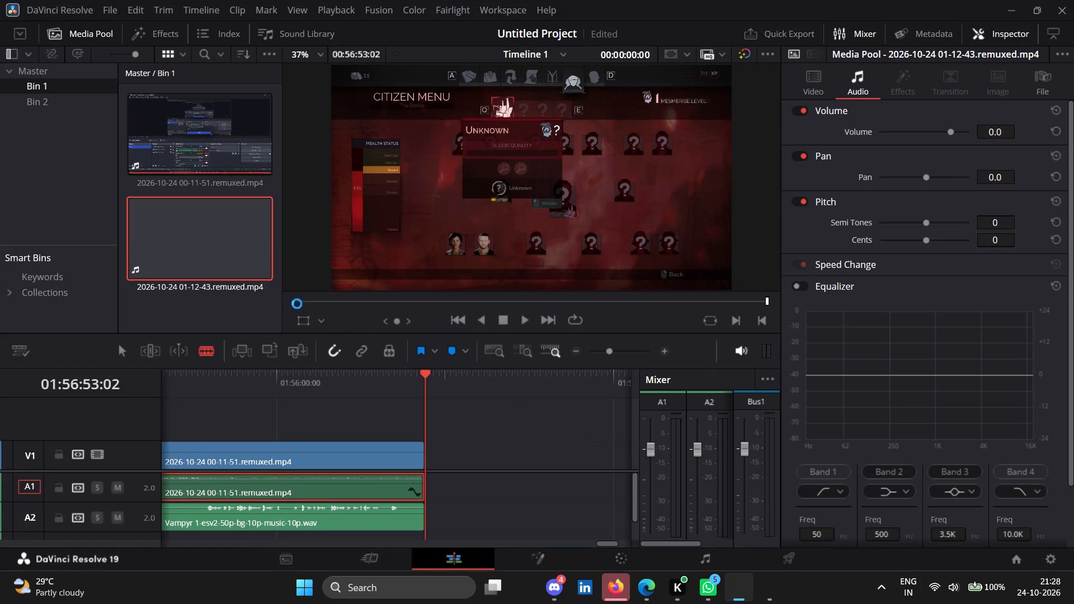
{"action": "left_click_drag", "start_coordinate": [227, 235], "coordinate": [504, 446]}
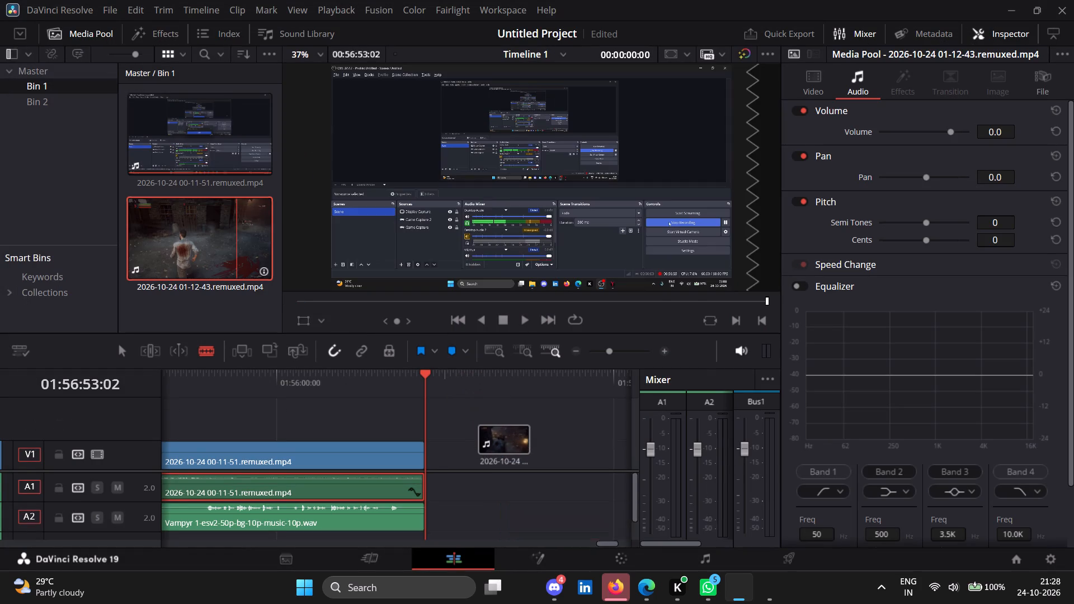
{"action": "left_click_drag", "start_coordinate": [504, 446], "coordinate": [432, 451]}
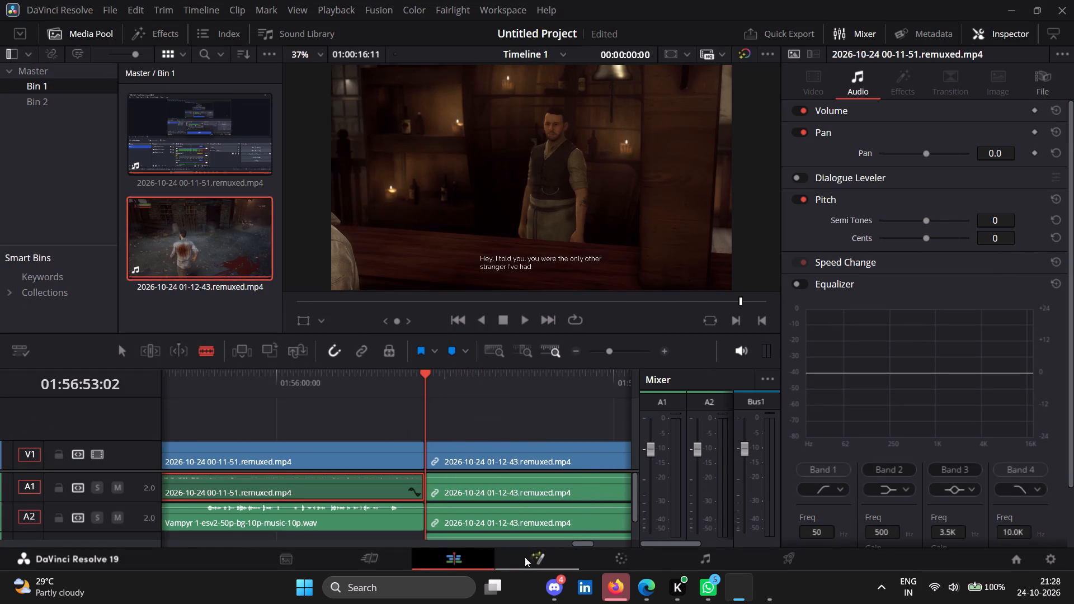
Switch to the Fairlight audio page.
{"action": "left_click", "coordinate": [618, 561]}
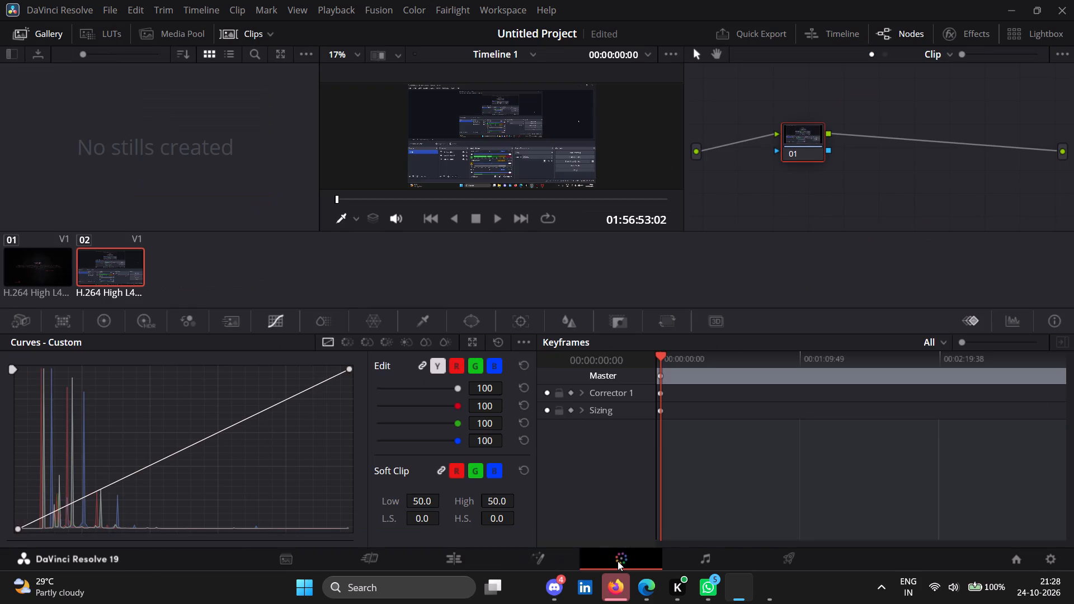
{"action": "left_click", "coordinate": [696, 555]}
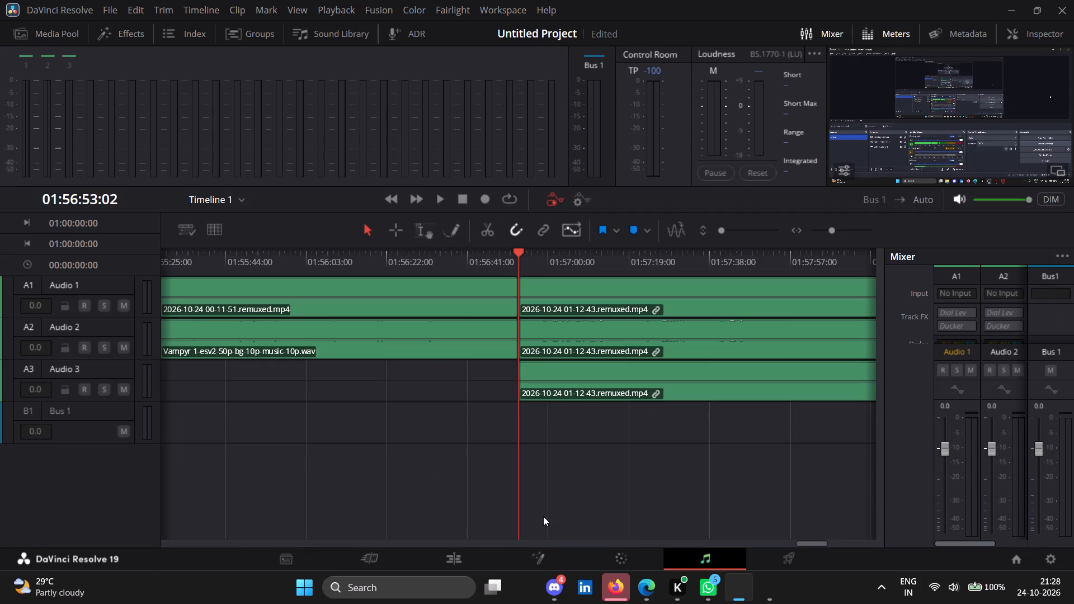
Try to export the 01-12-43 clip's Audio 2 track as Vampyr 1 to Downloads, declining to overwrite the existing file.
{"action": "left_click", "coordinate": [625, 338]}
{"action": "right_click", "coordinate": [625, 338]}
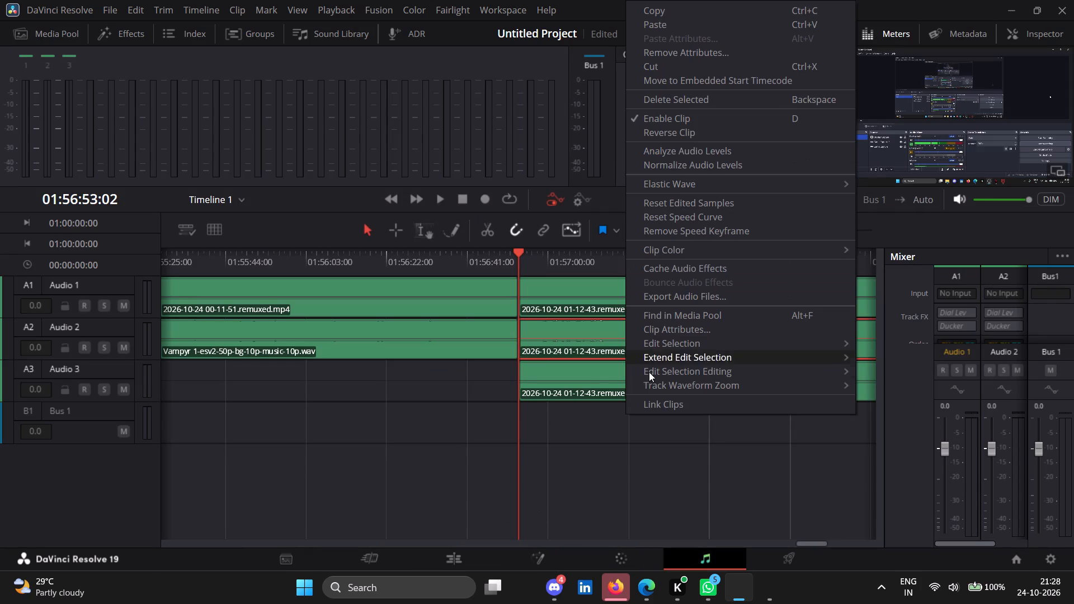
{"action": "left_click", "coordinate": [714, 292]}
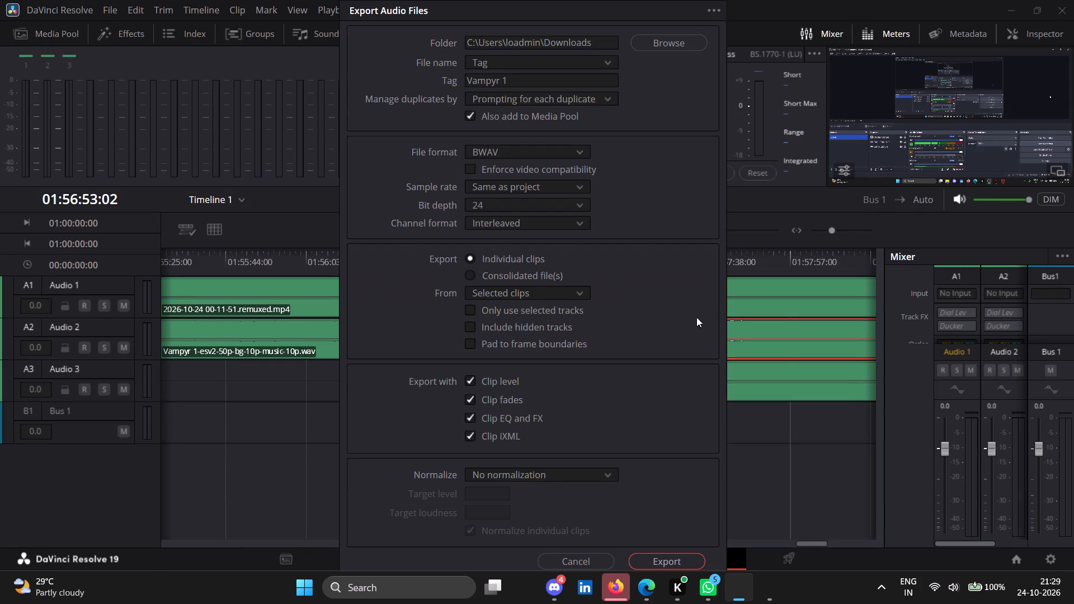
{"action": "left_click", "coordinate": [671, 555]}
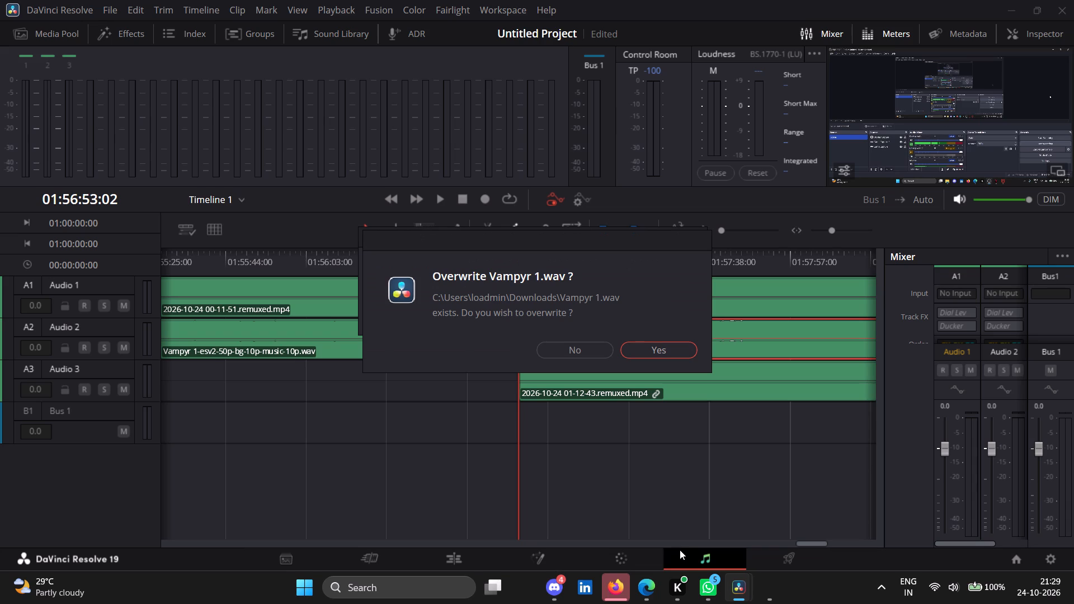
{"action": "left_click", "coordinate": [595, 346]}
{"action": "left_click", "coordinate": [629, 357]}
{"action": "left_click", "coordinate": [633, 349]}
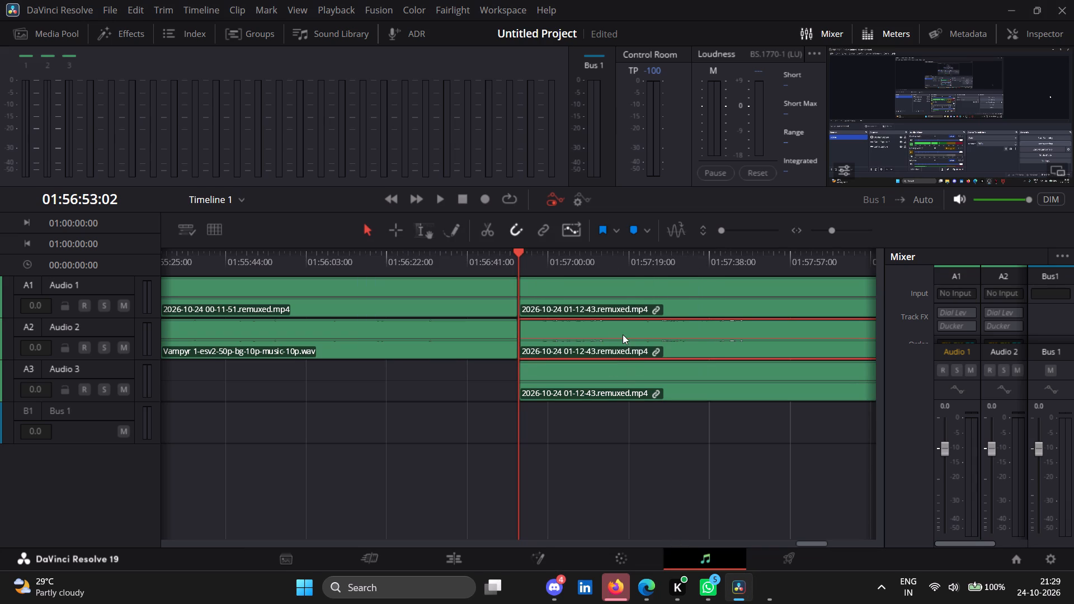
Open the audio file export settings for the 01-12-43 clip on Audio 2 and open its file name tag for editing.
{"action": "right_click", "coordinate": [623, 334]}
{"action": "left_click", "coordinate": [610, 466]}
{"action": "left_click", "coordinate": [590, 345]}
{"action": "right_click", "coordinate": [590, 345]}
{"action": "left_click", "coordinate": [653, 292]}
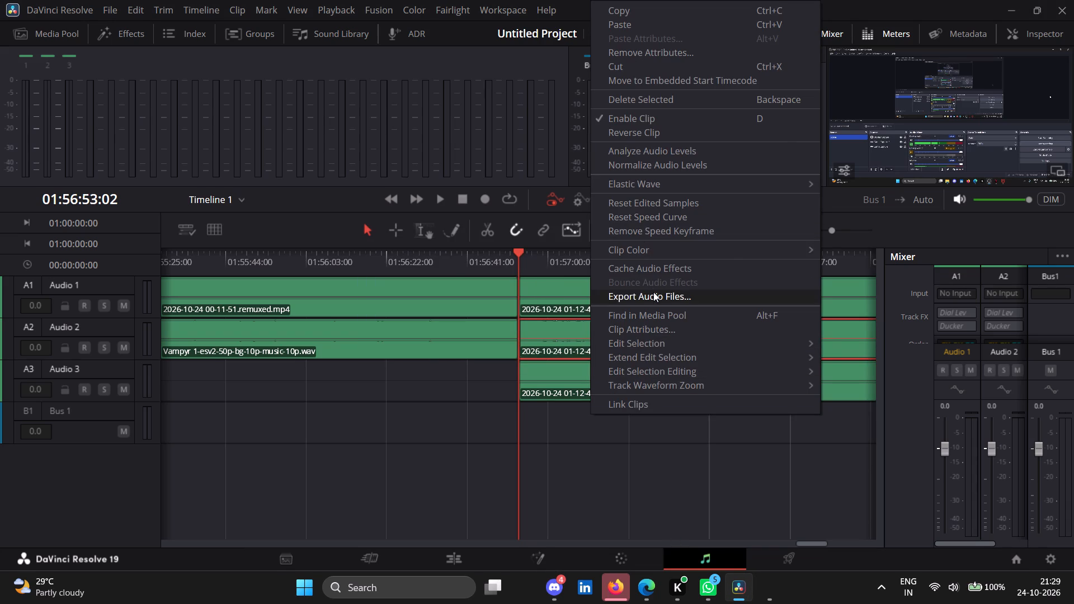
{"action": "left_click", "coordinate": [516, 83]}
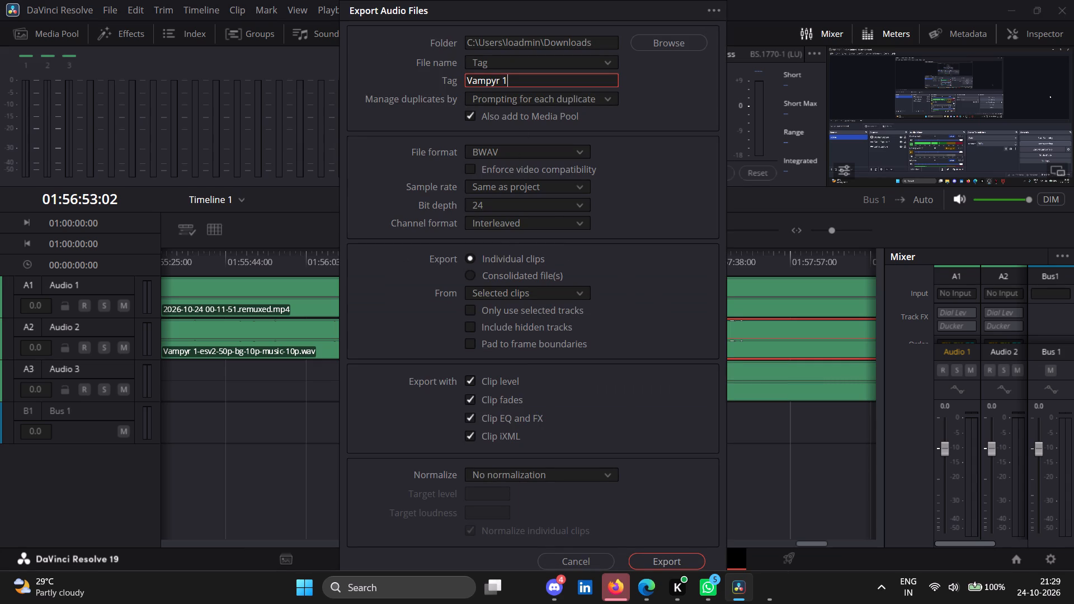
Set the audio export tag to Vampyr 1.1 and export the selected clip's audio.
{"action": "key", "text": "BackSpace"}
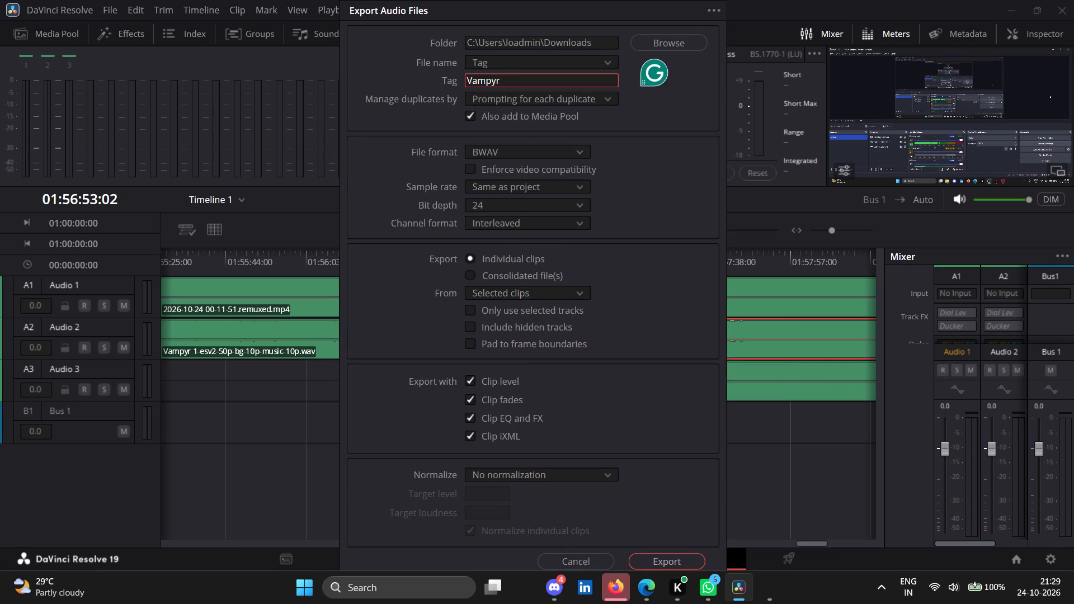
{"action": "type", "text": "1."}
{"action": "key", "text": "1"}
{"action": "left_click", "coordinate": [680, 560]}
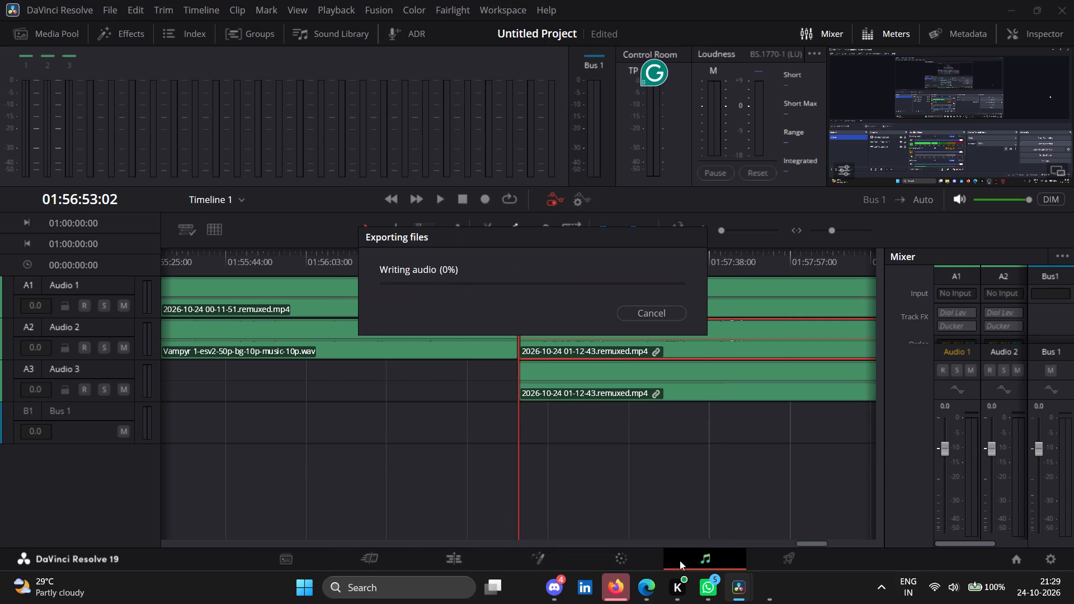
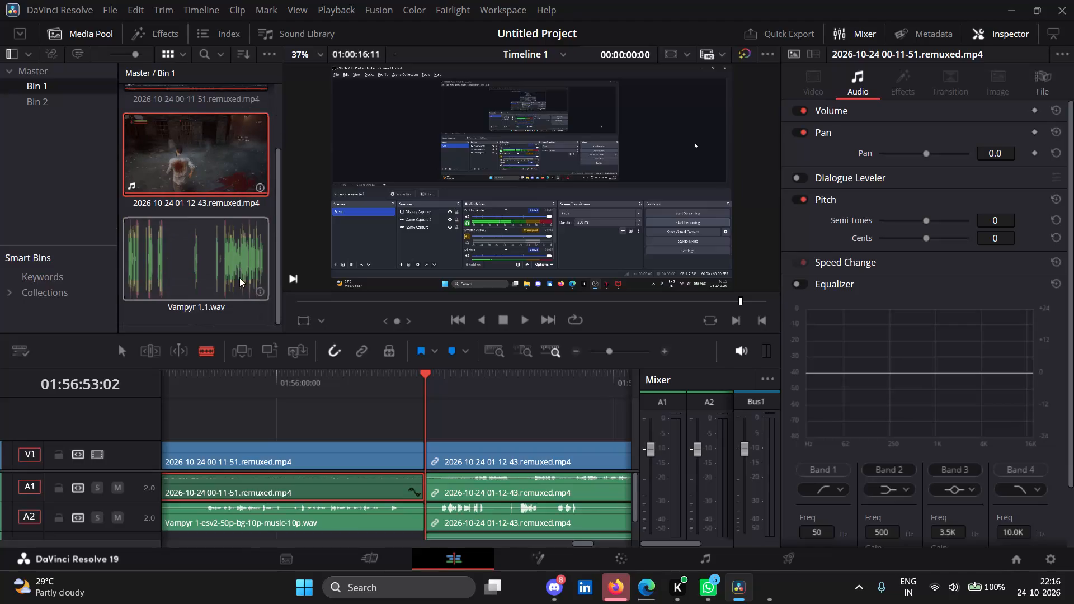
Import the audio file Vampyr 1.1-esv2-50p-bg-10p-music-10p from the Downloads folder into Bin 2 of the media pool.
{"action": "left_click", "coordinate": [135, 73]}
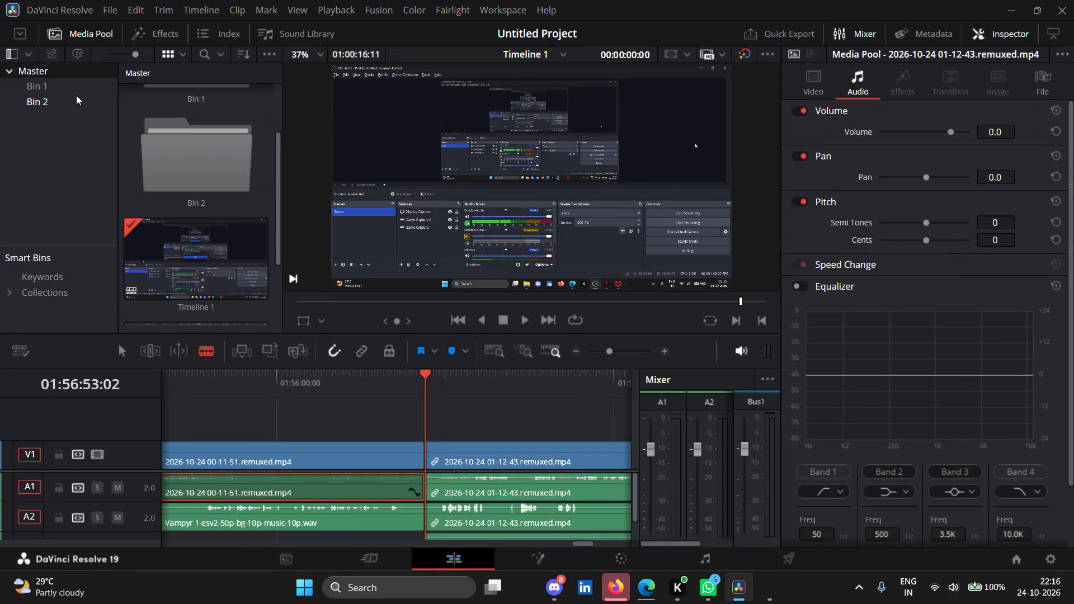
{"action": "left_click", "coordinate": [76, 95]}
{"action": "right_click", "coordinate": [199, 229]}
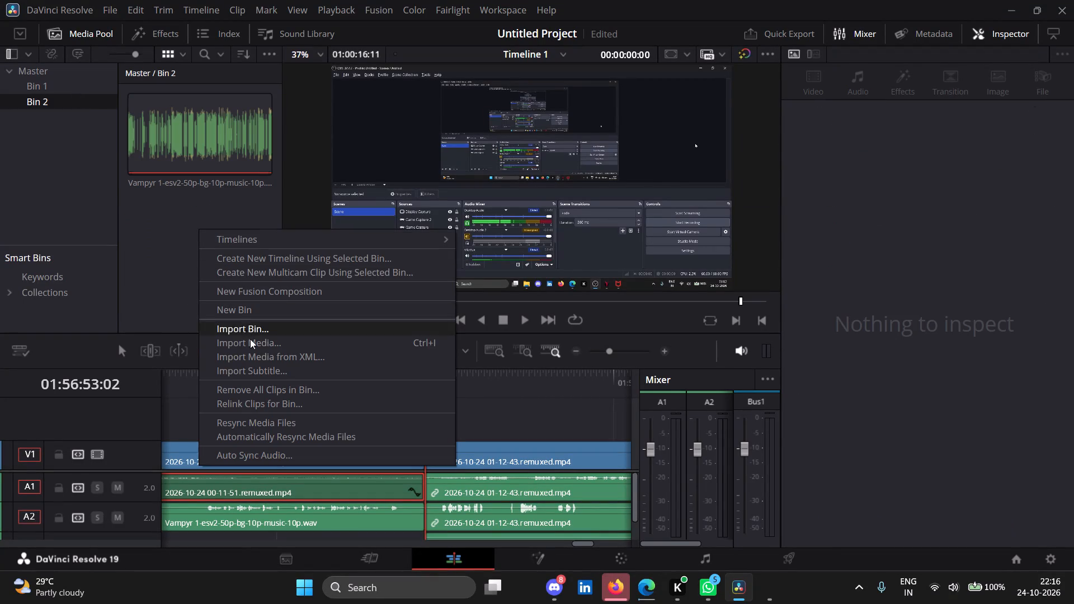
{"action": "left_click", "coordinate": [251, 344]}
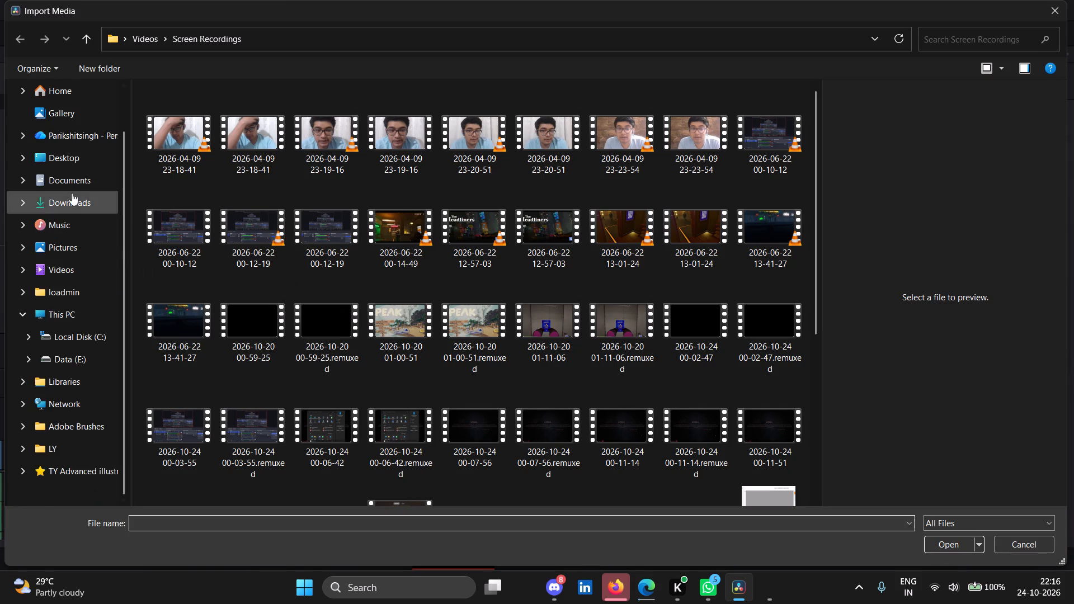
{"action": "scroll", "coordinate": [69, 192], "scroll_direction": "up", "scroll_amount": 4}
{"action": "left_click", "coordinate": [78, 252]}
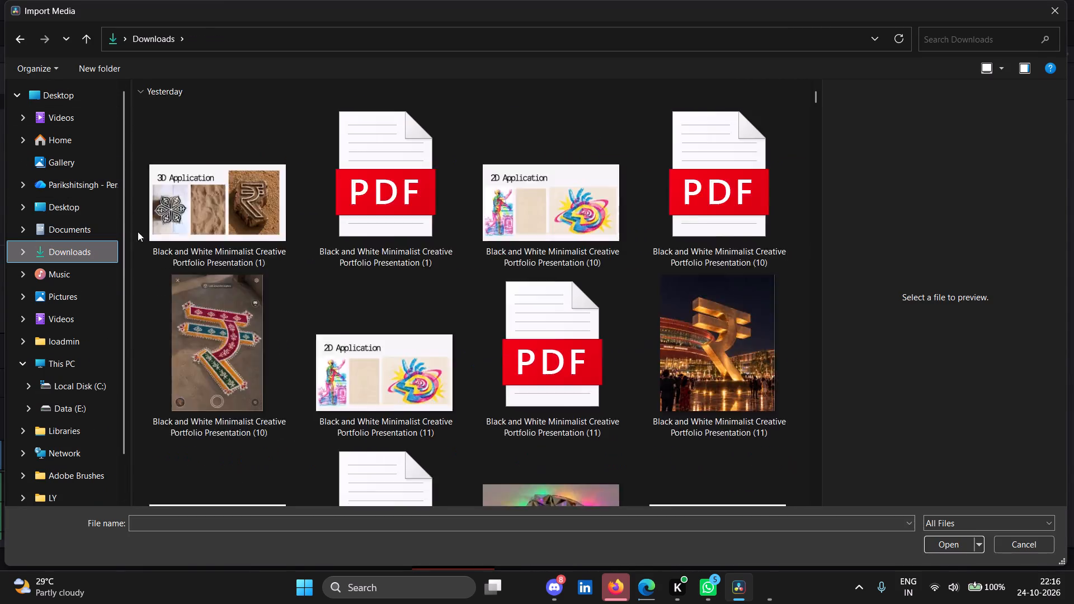
{"action": "left_click", "coordinate": [247, 244]}
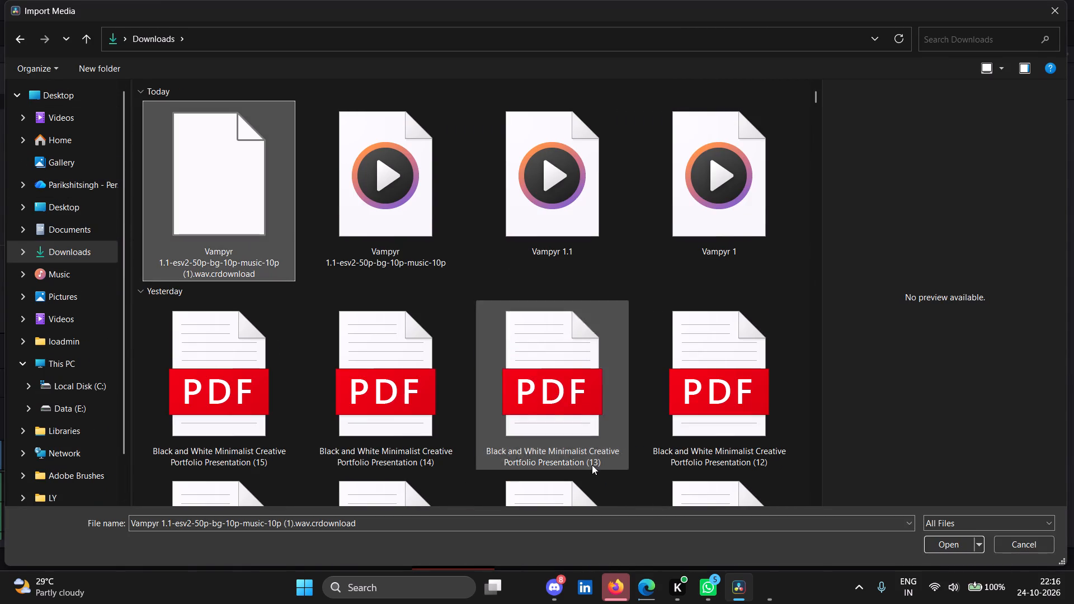
{"action": "left_click", "coordinate": [354, 248]}
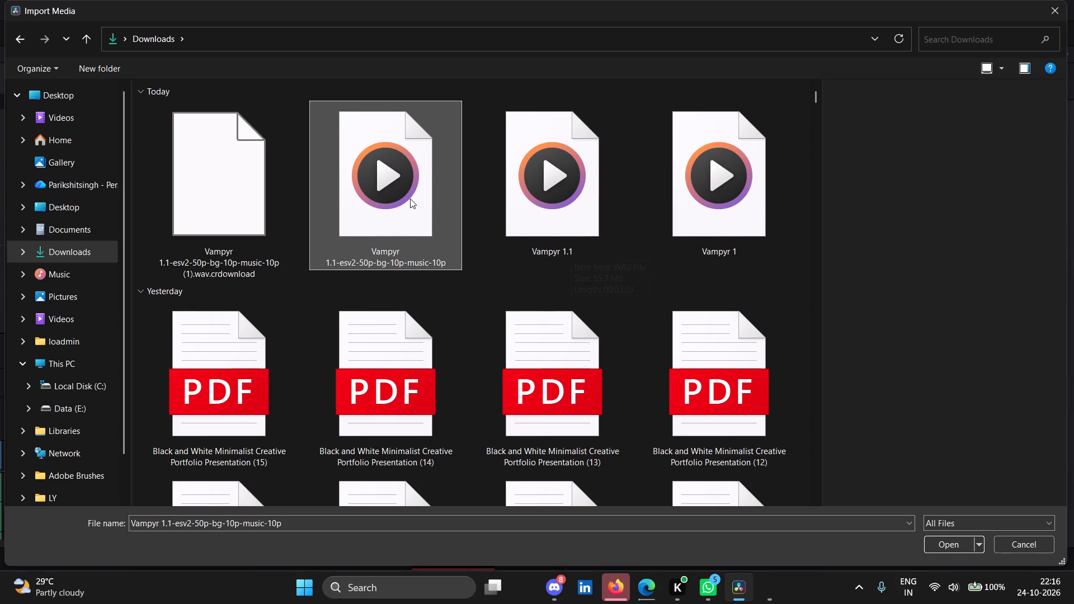
{"action": "left_click", "coordinate": [948, 543]}
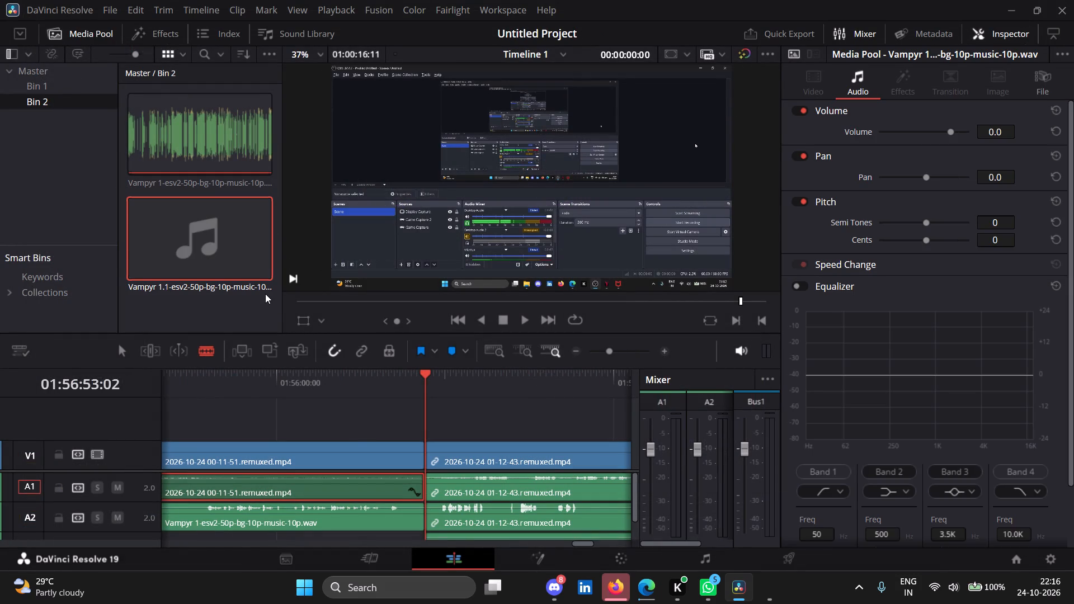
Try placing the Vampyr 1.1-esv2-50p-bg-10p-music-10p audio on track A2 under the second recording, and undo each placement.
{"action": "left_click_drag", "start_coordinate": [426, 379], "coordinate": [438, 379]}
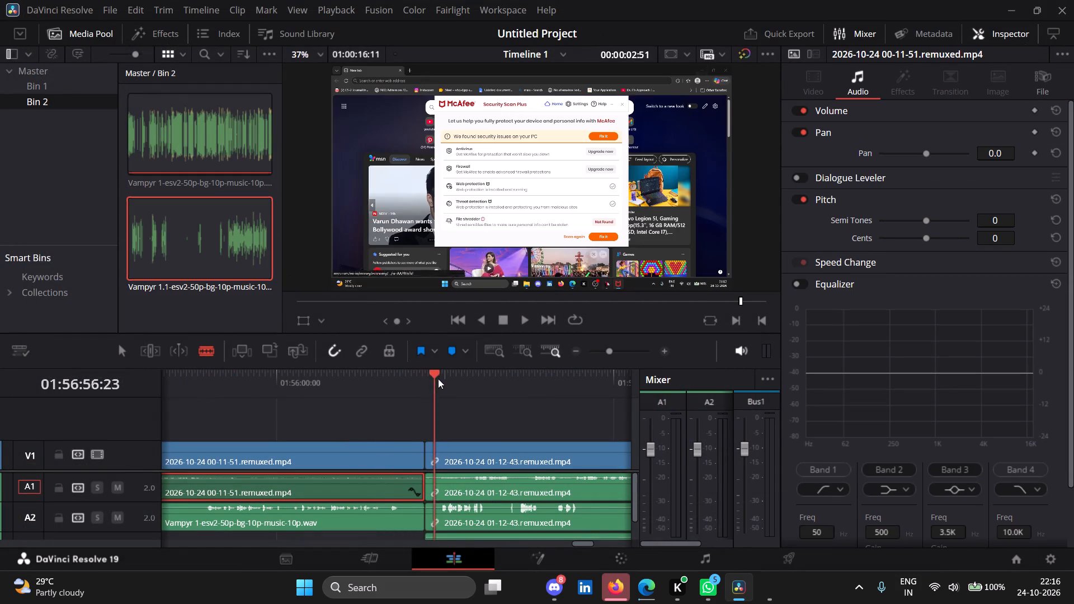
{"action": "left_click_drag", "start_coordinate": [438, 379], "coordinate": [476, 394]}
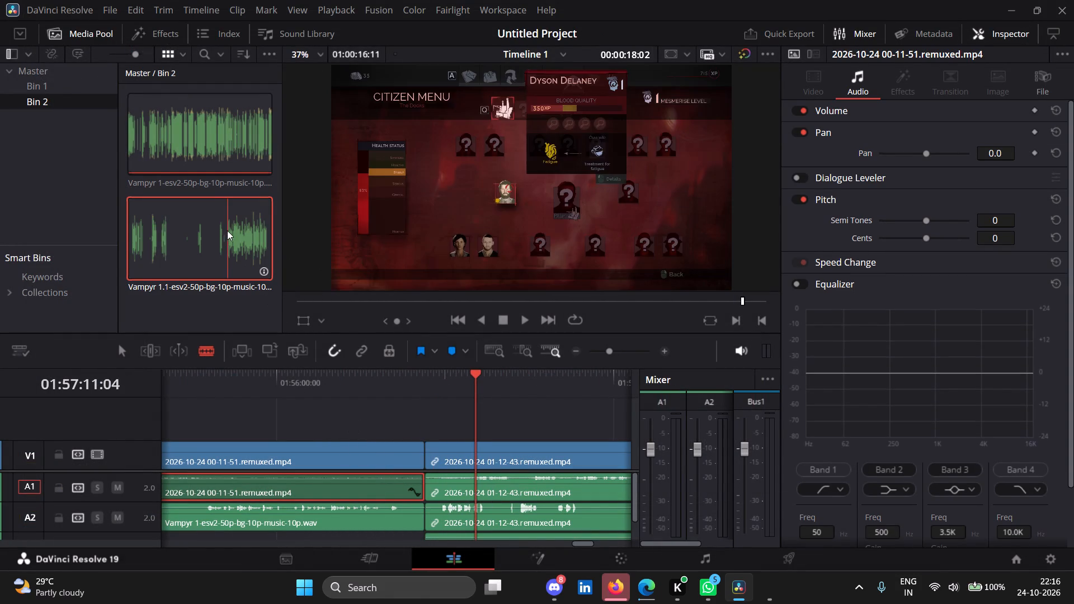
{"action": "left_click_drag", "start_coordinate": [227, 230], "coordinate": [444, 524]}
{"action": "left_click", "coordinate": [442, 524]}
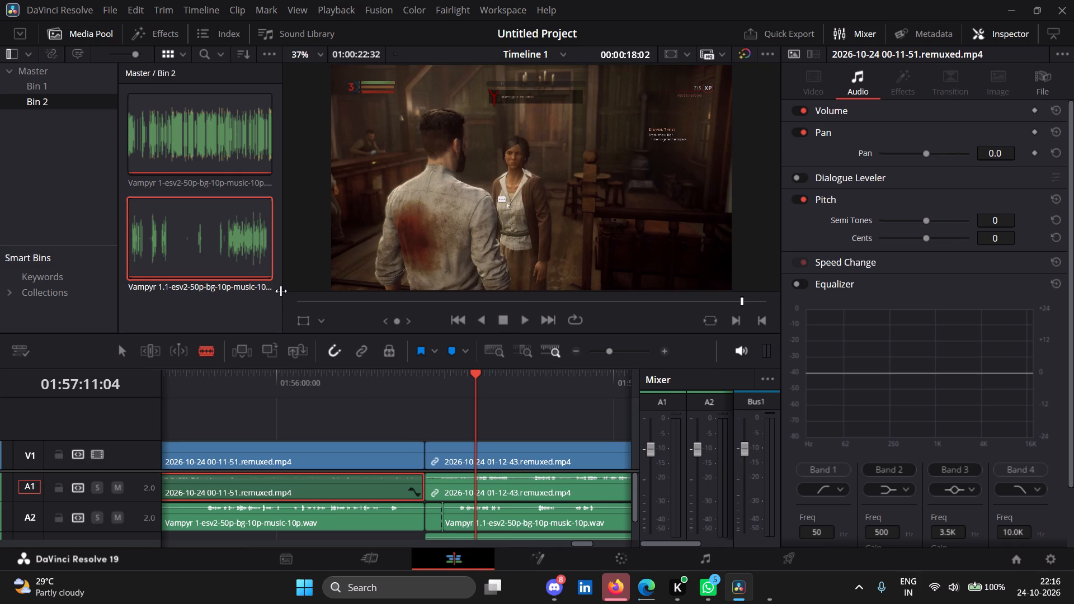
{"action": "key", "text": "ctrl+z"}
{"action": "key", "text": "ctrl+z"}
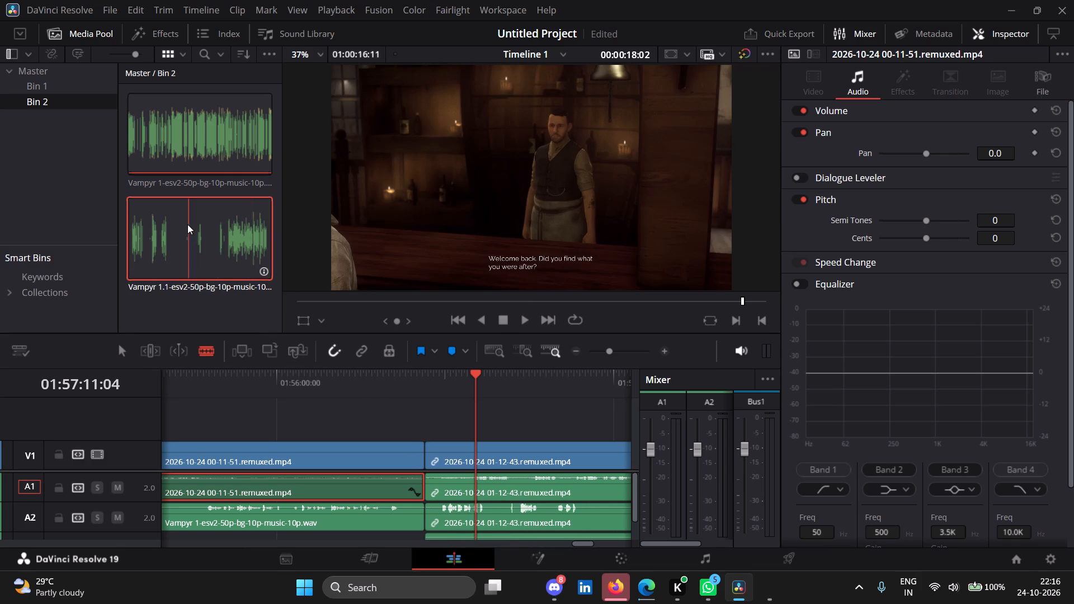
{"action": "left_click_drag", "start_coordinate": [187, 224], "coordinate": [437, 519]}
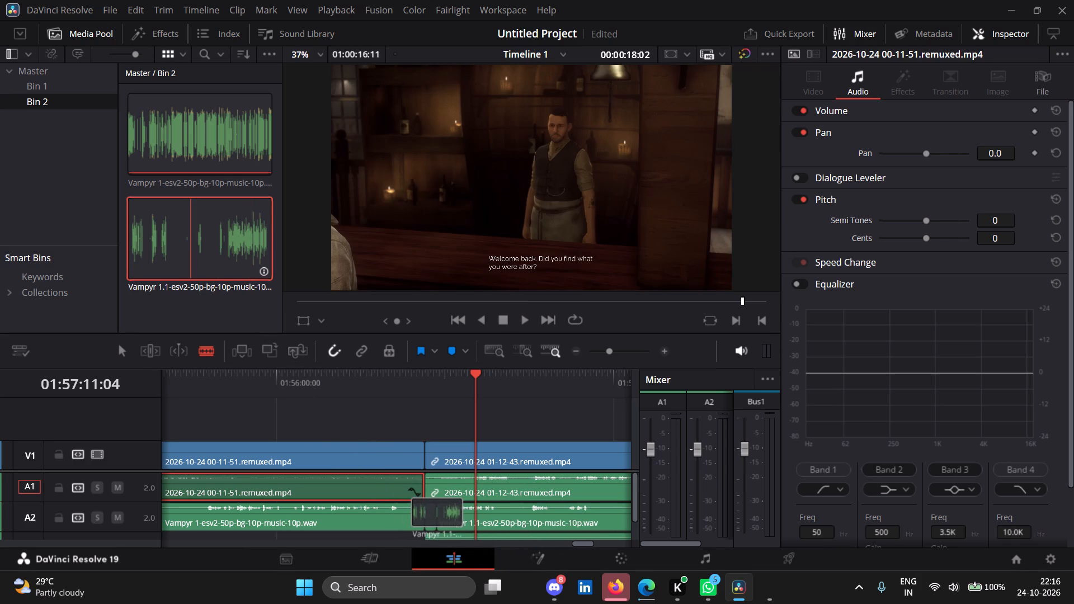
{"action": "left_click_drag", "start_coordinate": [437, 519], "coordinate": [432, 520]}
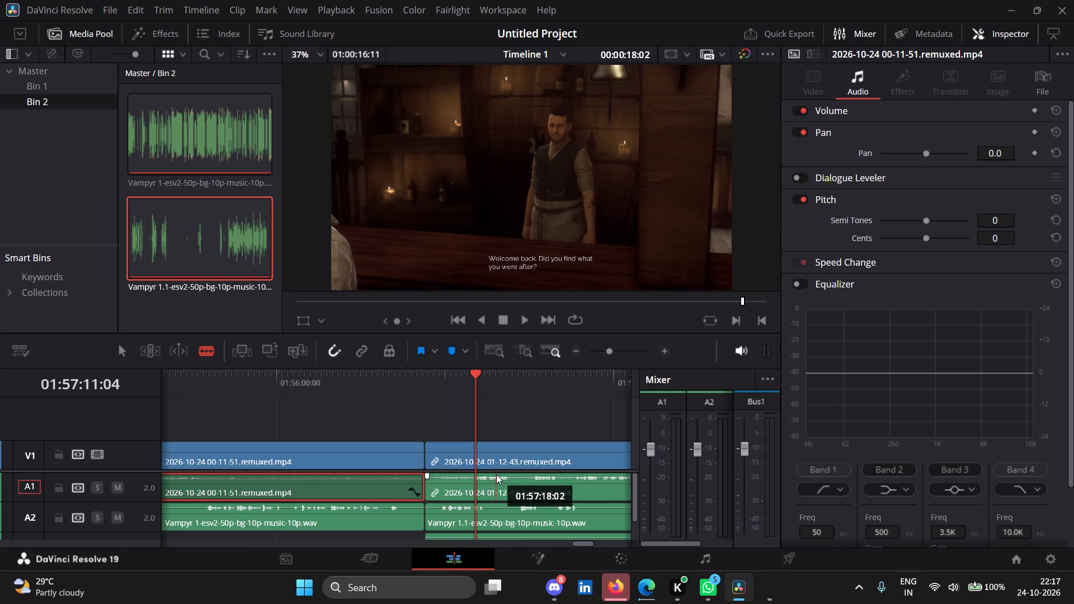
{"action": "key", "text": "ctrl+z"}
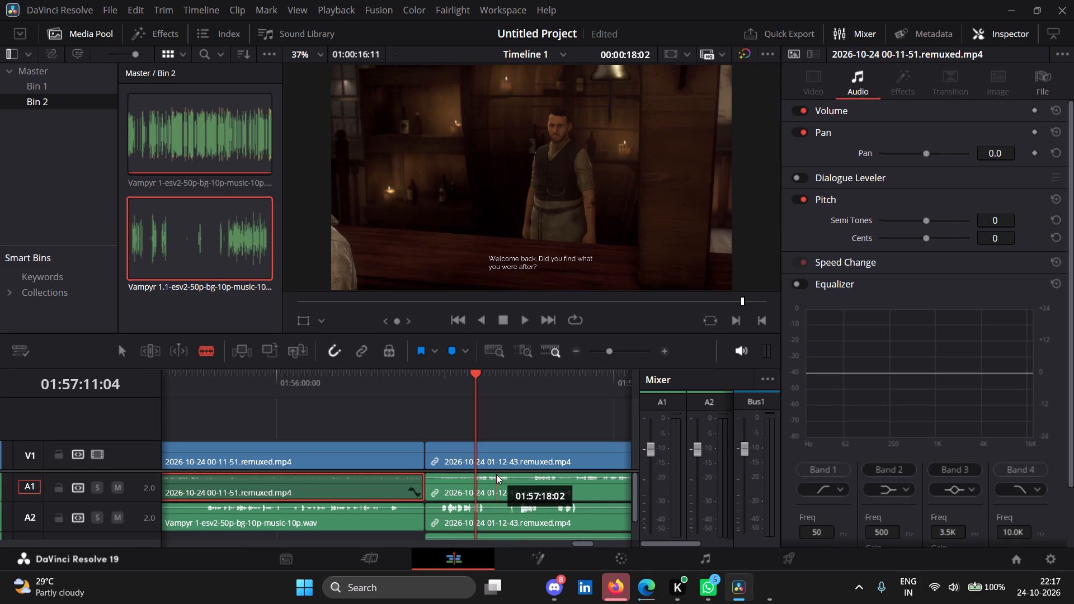
Place the Vampyr 1.1-esv2-50p-bg-10p-music-10p audio on track A1, aligned with the start of the second recording.
{"action": "left_click_drag", "start_coordinate": [214, 251], "coordinate": [405, 480]}
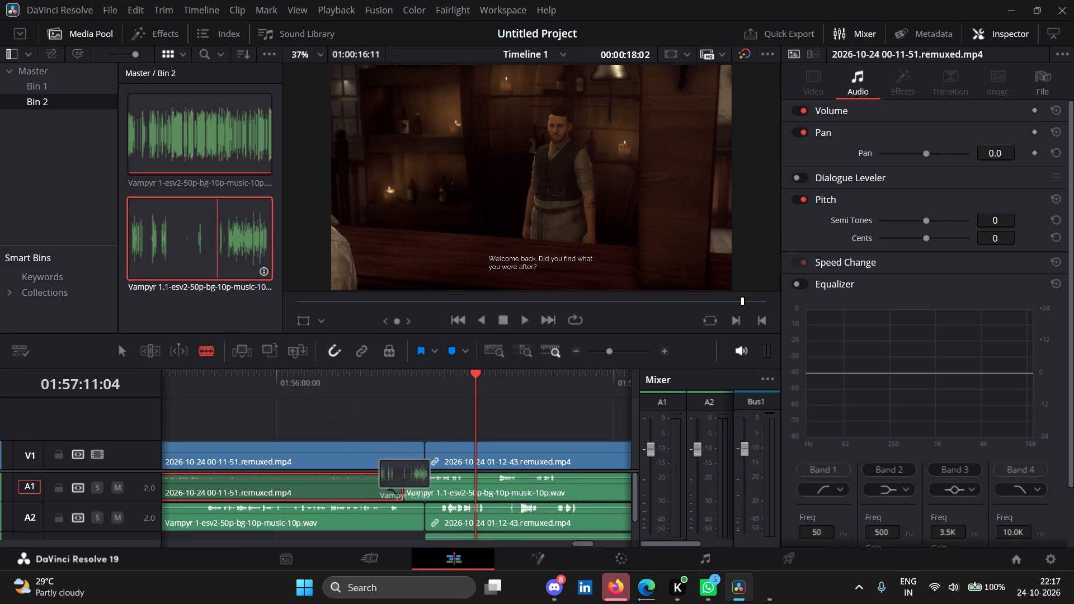
{"action": "left_click_drag", "start_coordinate": [405, 480], "coordinate": [428, 480]}
Play back the beginning of the second recording and the final seconds of the first to check picture and audio.
{"action": "left_click_drag", "start_coordinate": [477, 376], "coordinate": [470, 377]}
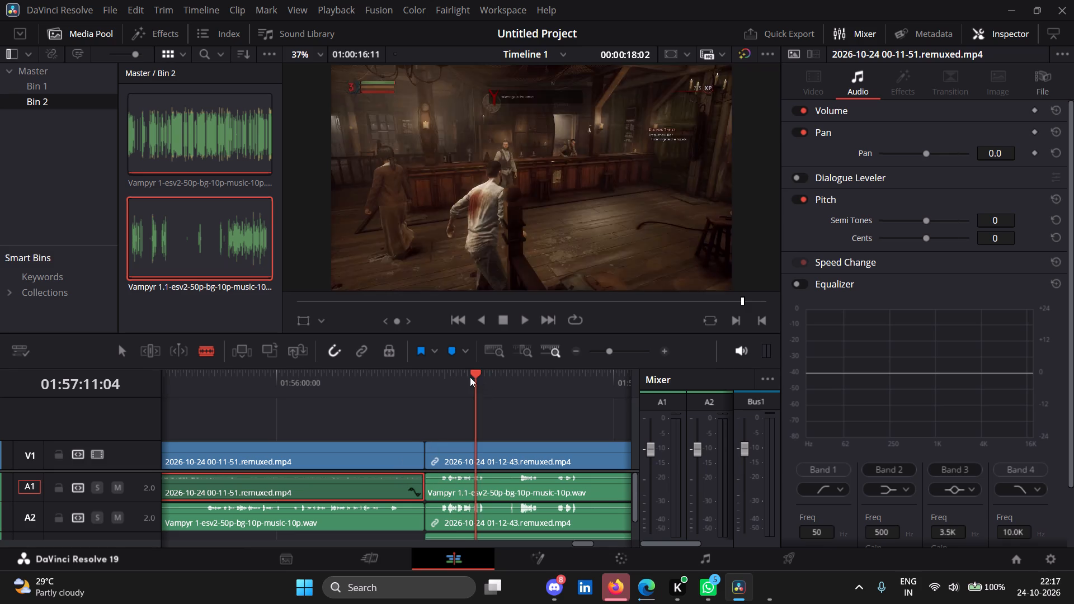
{"action": "left_click_drag", "start_coordinate": [470, 377], "coordinate": [427, 380]}
{"action": "left_click", "coordinate": [525, 315]}
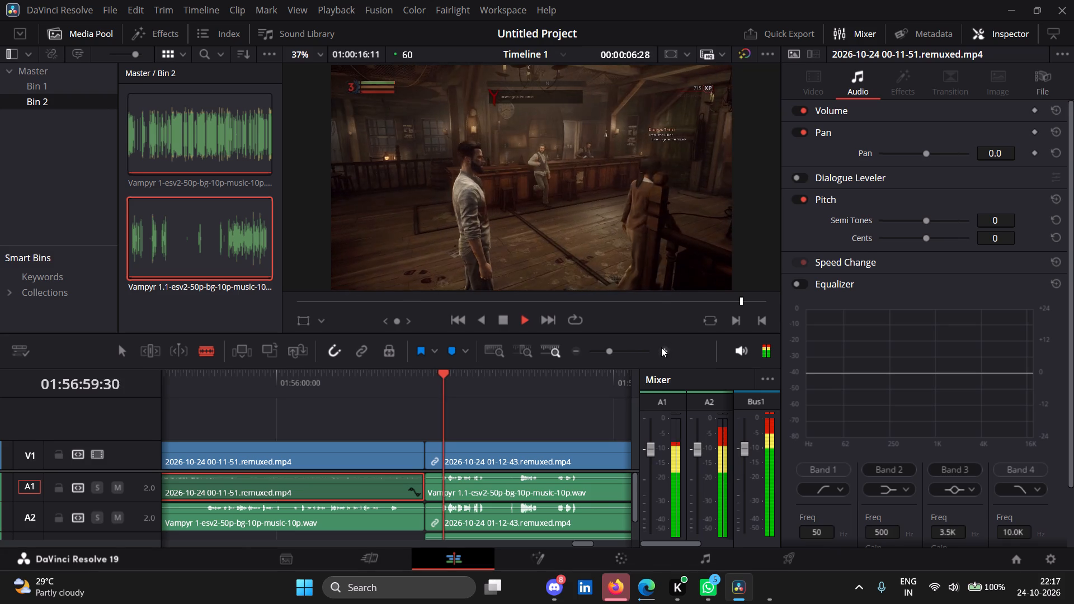
{"action": "left_click", "coordinate": [501, 320]}
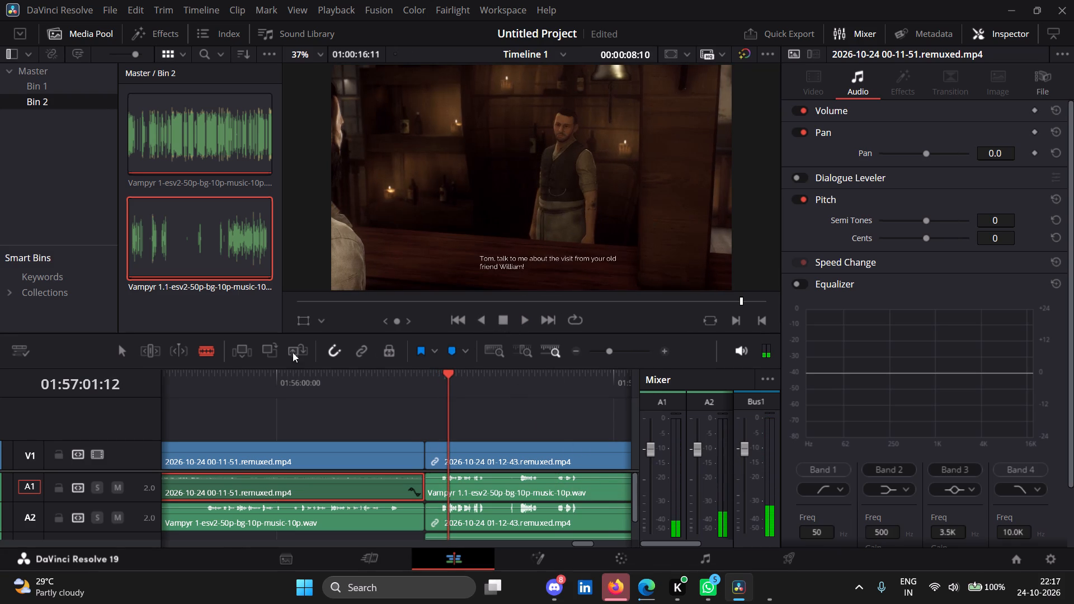
{"action": "left_click", "coordinate": [120, 353]}
{"action": "left_click", "coordinate": [340, 509]}
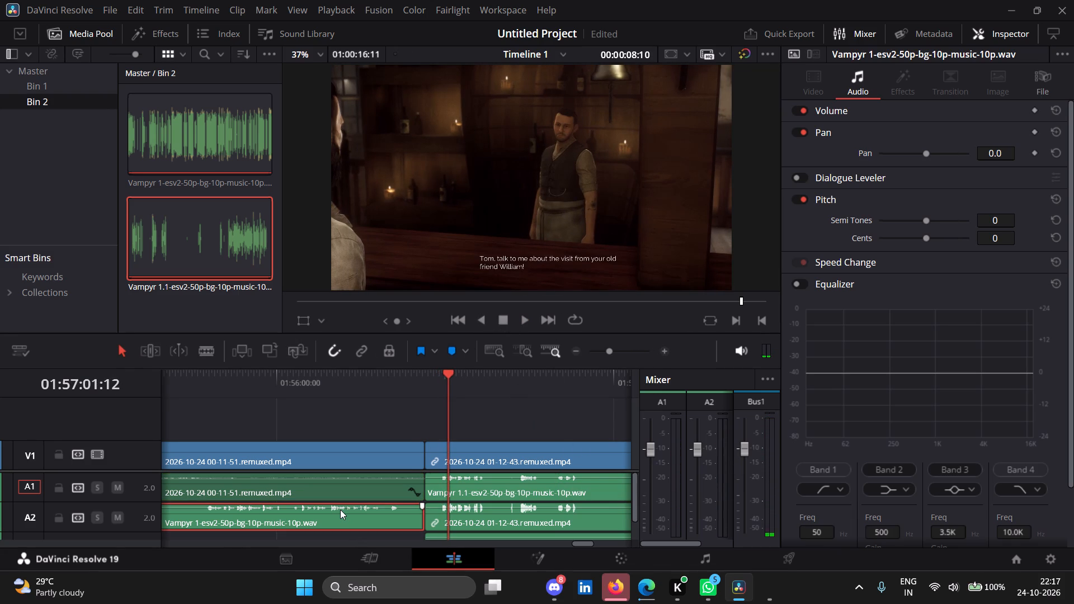
{"action": "left_click_drag", "start_coordinate": [450, 417], "coordinate": [361, 417]}
{"action": "left_click", "coordinate": [521, 320]}
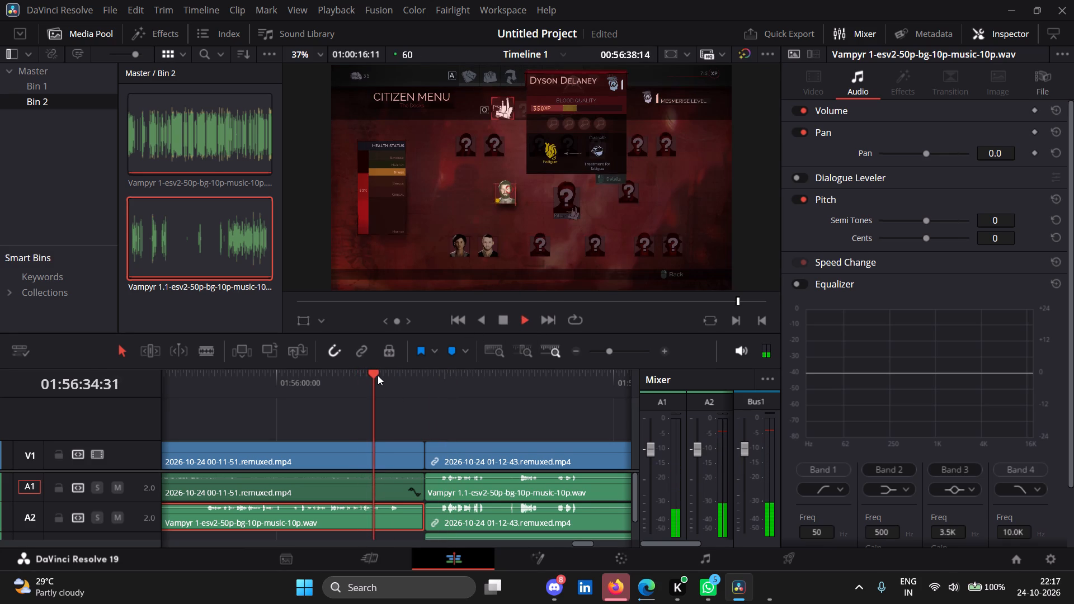
{"action": "left_click_drag", "start_coordinate": [375, 375], "coordinate": [389, 375]}
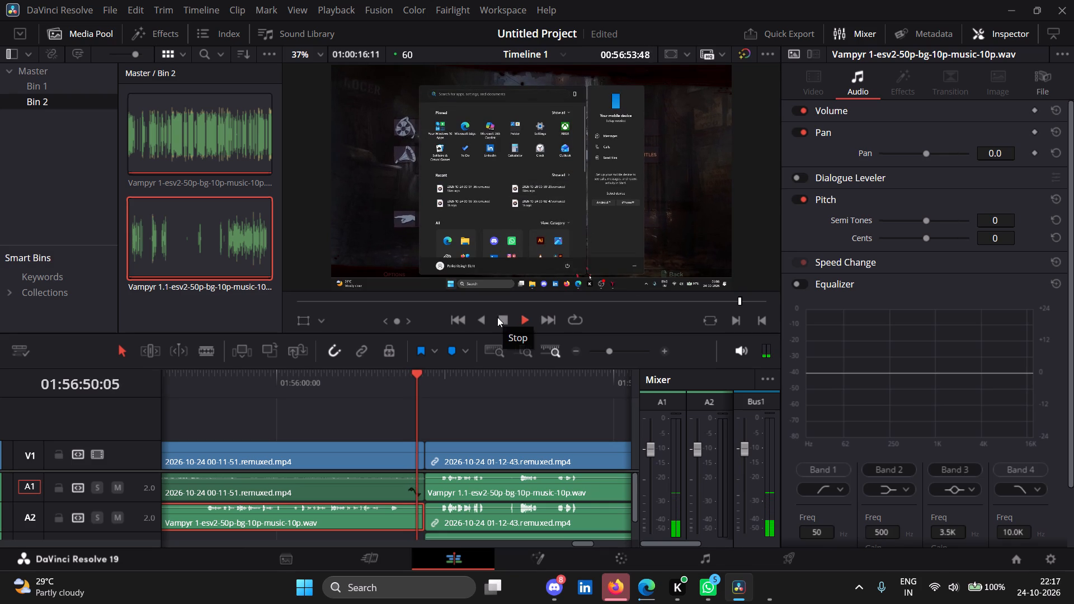
{"action": "left_click", "coordinate": [498, 317]}
Split the first recording's video and both of its audio clips on V1, A1 and A2 at 01:56:46:41.
{"action": "left_click_drag", "start_coordinate": [418, 382], "coordinate": [408, 378]}
{"action": "left_click", "coordinate": [208, 347]}
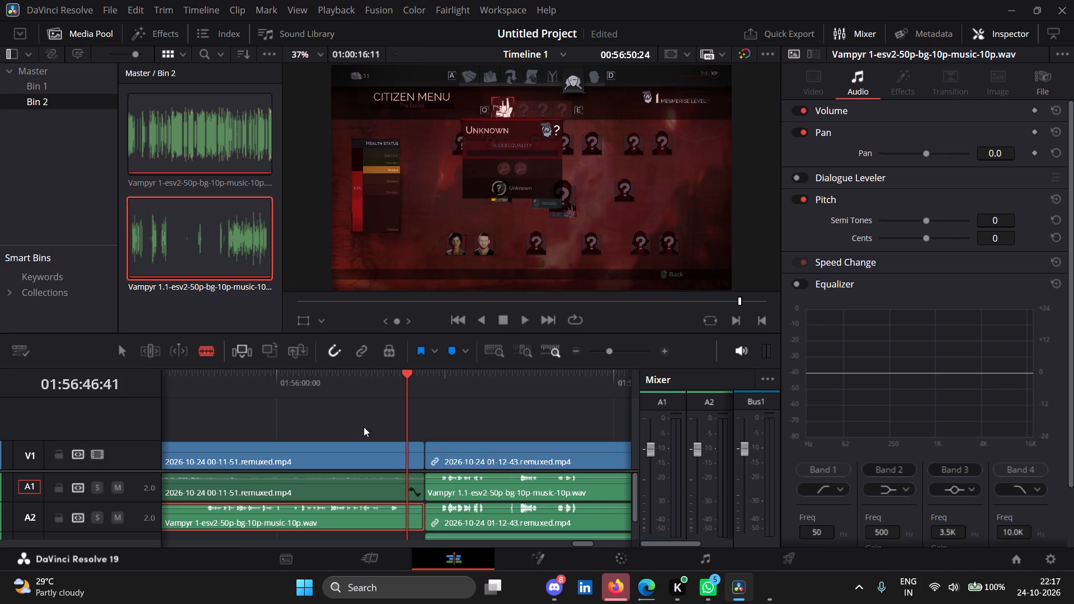
{"action": "left_click", "coordinate": [409, 450]}
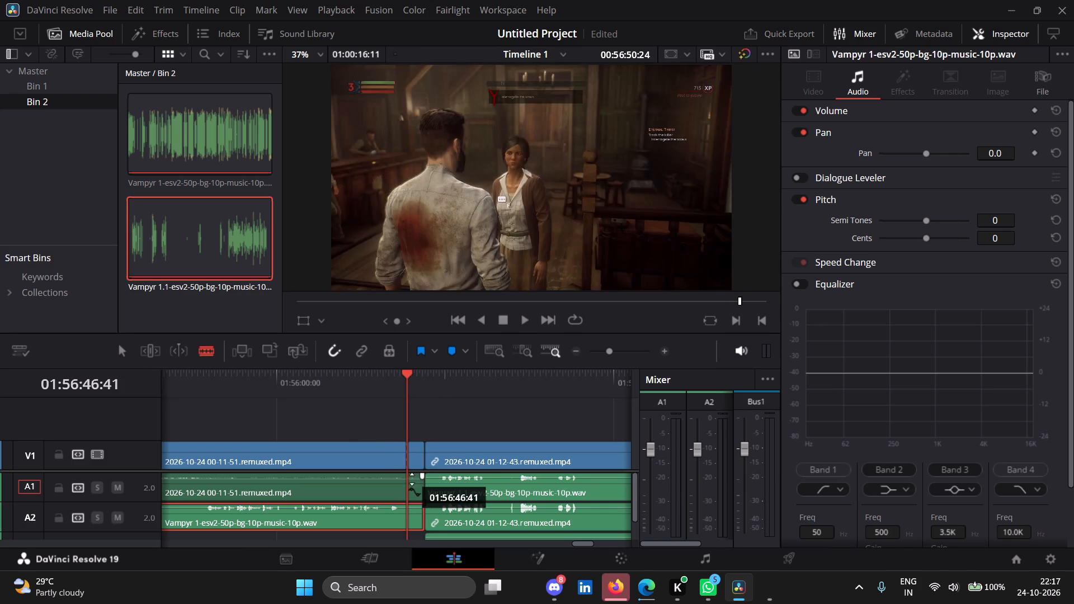
{"action": "left_click", "coordinate": [408, 485]}
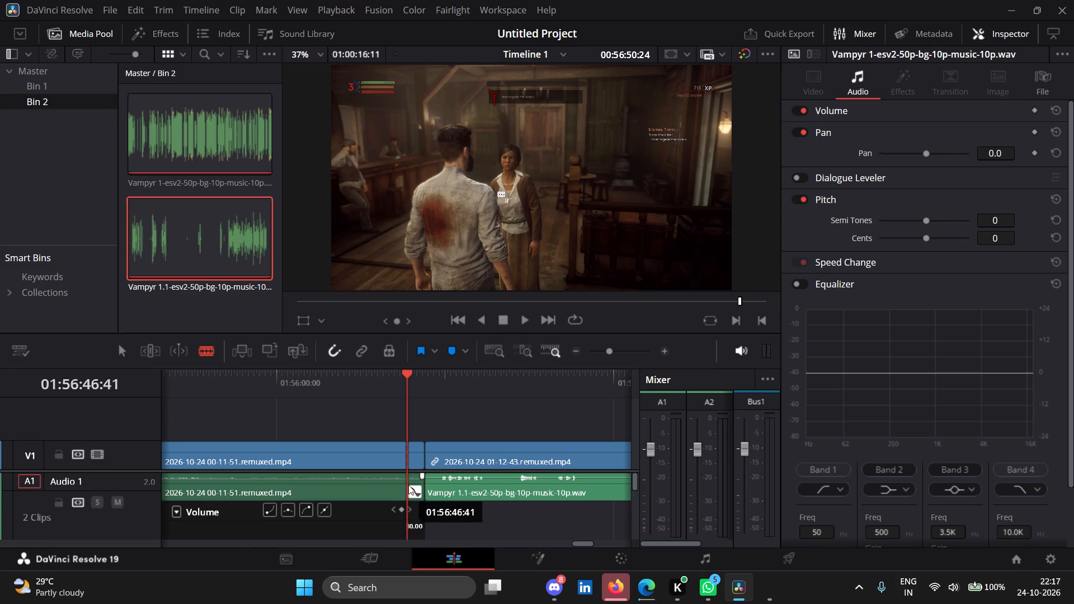
{"action": "left_click", "coordinate": [416, 493]}
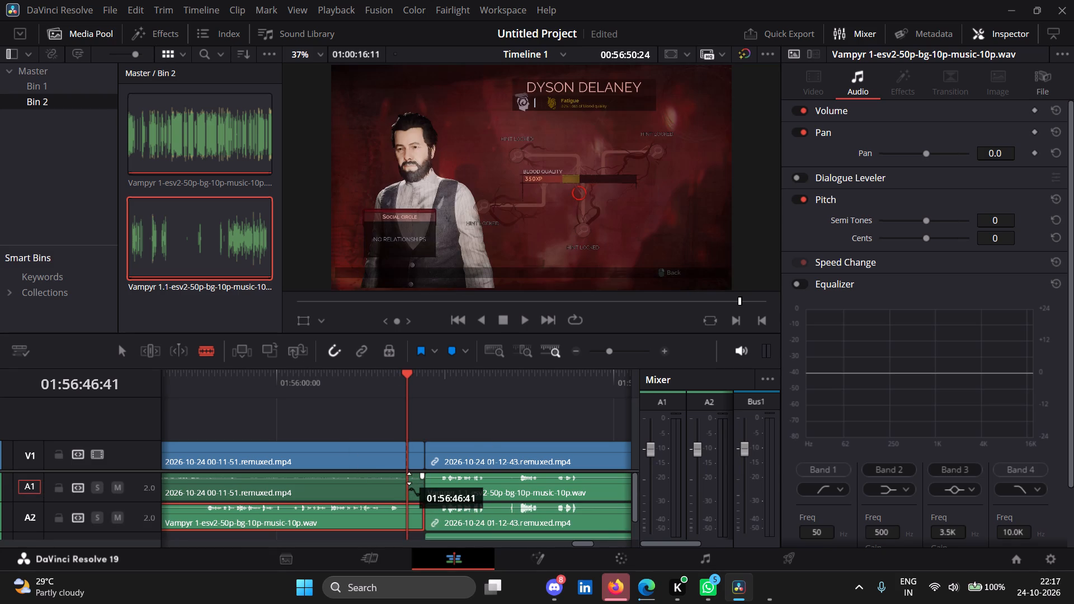
{"action": "left_click", "coordinate": [408, 488]}
{"action": "left_click", "coordinate": [407, 483]}
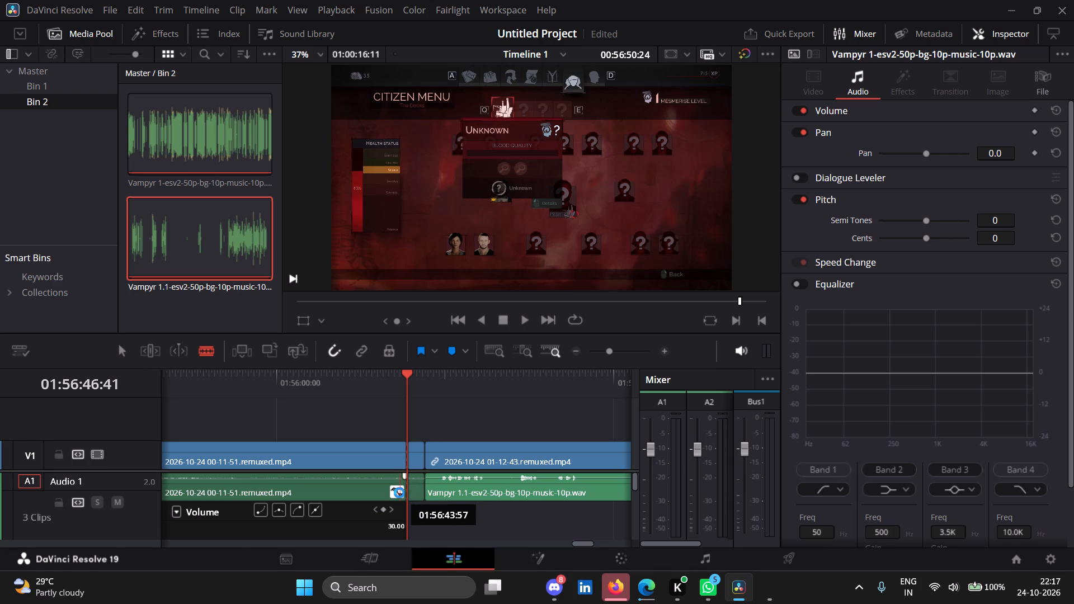
{"action": "left_click", "coordinate": [125, 360]}
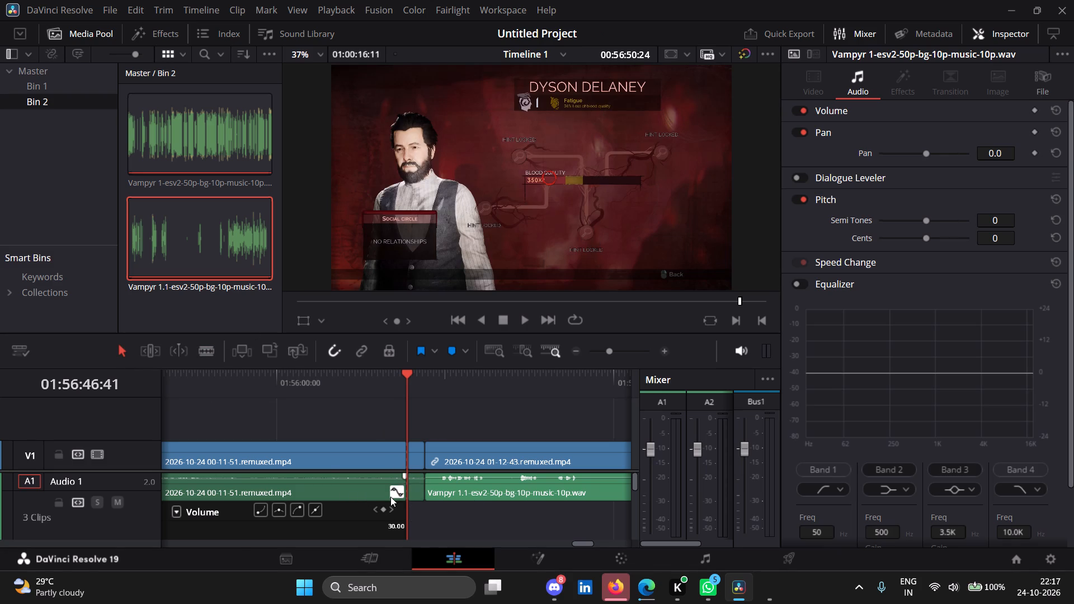
{"action": "left_click", "coordinate": [390, 497]}
{"action": "left_click", "coordinate": [420, 459]}
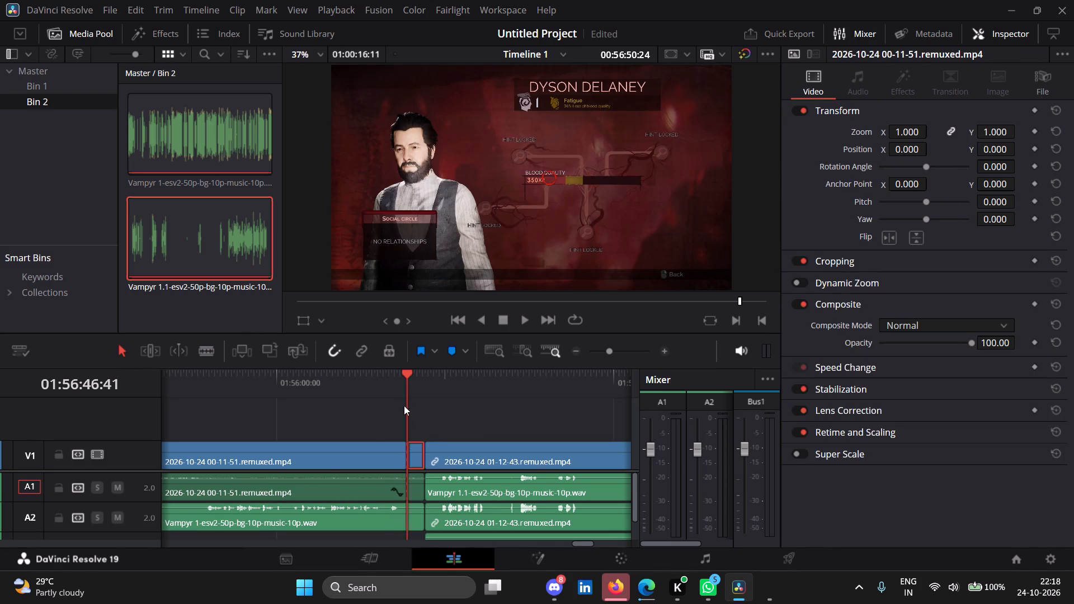
{"action": "left_click_drag", "start_coordinate": [408, 390], "coordinate": [393, 387]}
{"action": "left_click", "coordinate": [205, 349]}
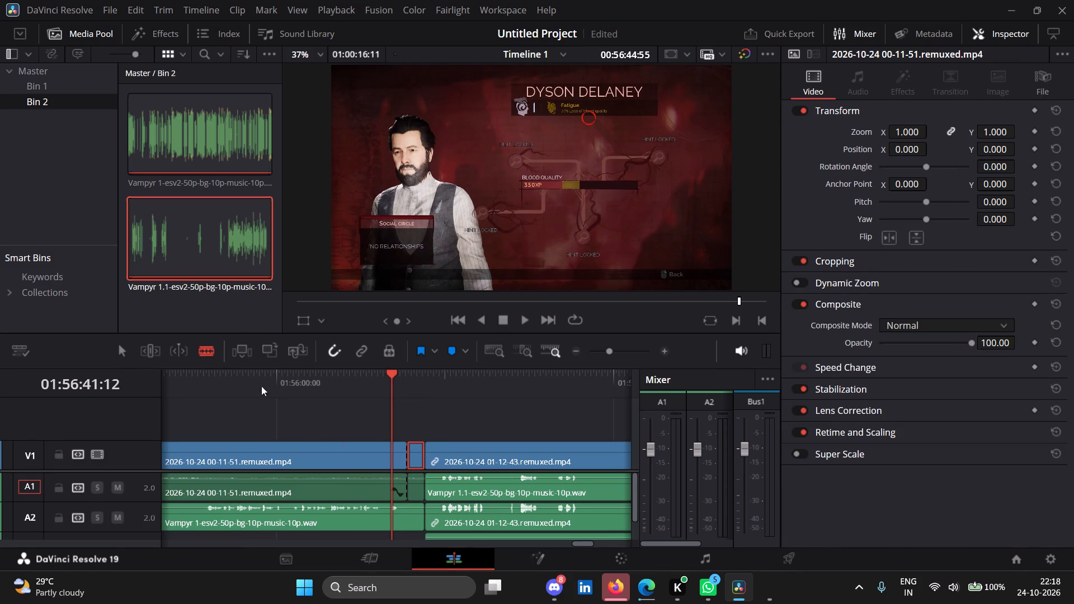
{"action": "left_click", "coordinate": [404, 513]}
{"action": "left_click", "coordinate": [125, 350]}
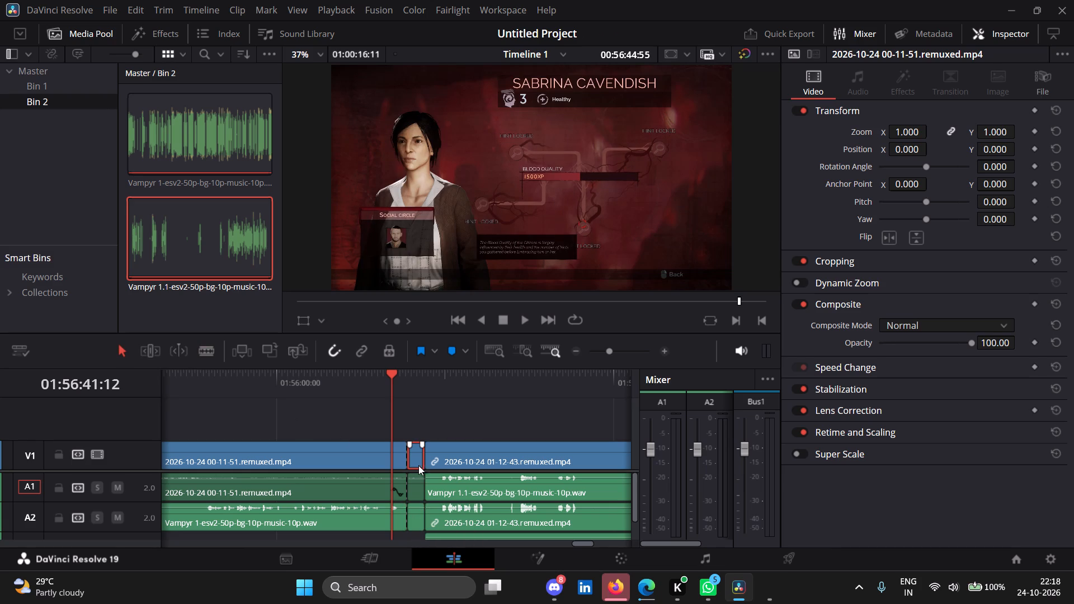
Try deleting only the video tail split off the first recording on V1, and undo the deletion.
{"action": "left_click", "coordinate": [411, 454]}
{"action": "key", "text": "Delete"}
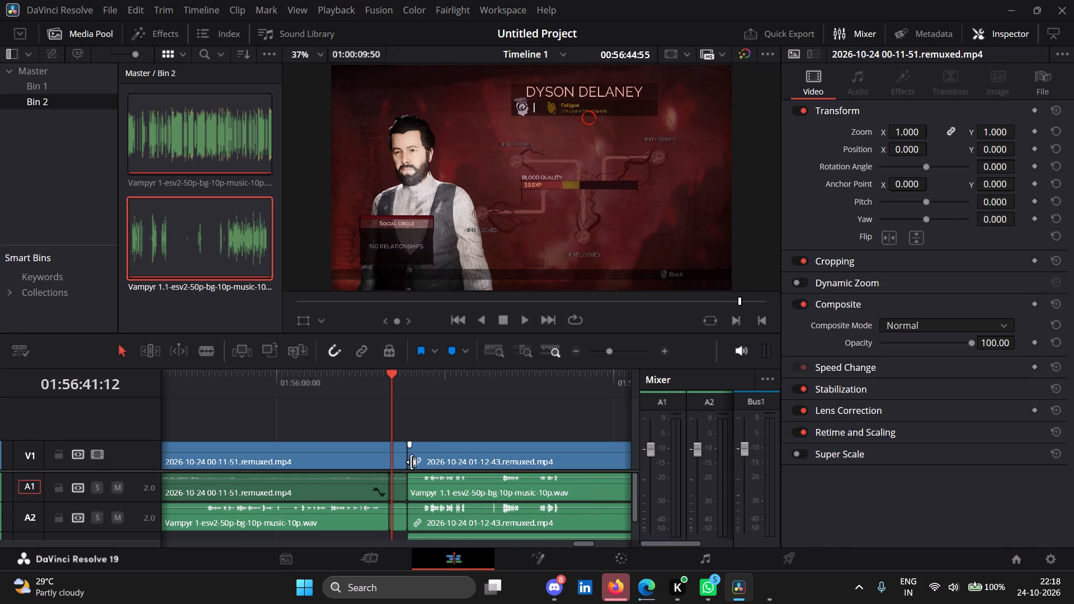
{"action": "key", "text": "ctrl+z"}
Ripple-delete the first recording's split-off tail on V1, A1 and A2 together, and park the playhead at the join, 01:56:46:41.
{"action": "left_click", "coordinate": [422, 454]}
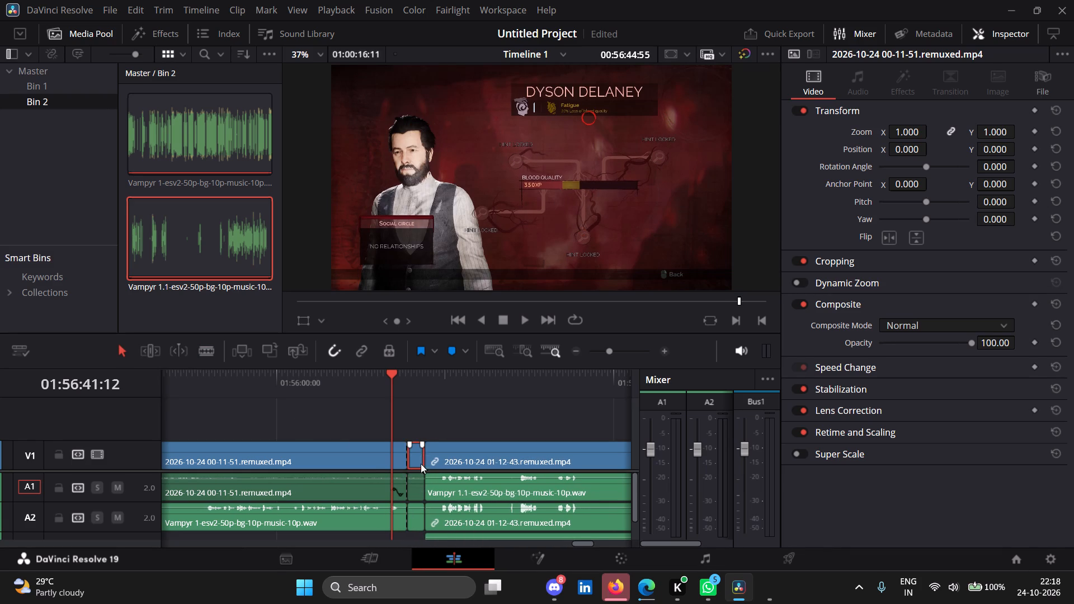
{"action": "left_click", "coordinate": [418, 480], "text": "shift"}
{"action": "left_click", "coordinate": [420, 519], "text": "shift"}
{"action": "key", "text": "Delete"}
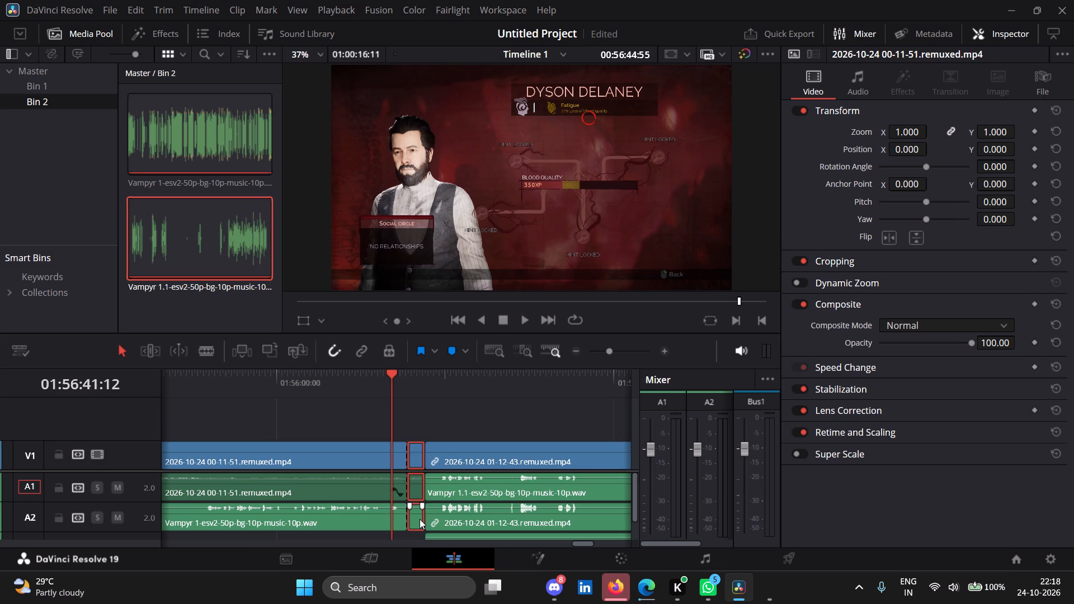
{"action": "left_click_drag", "start_coordinate": [394, 374], "coordinate": [404, 378]}
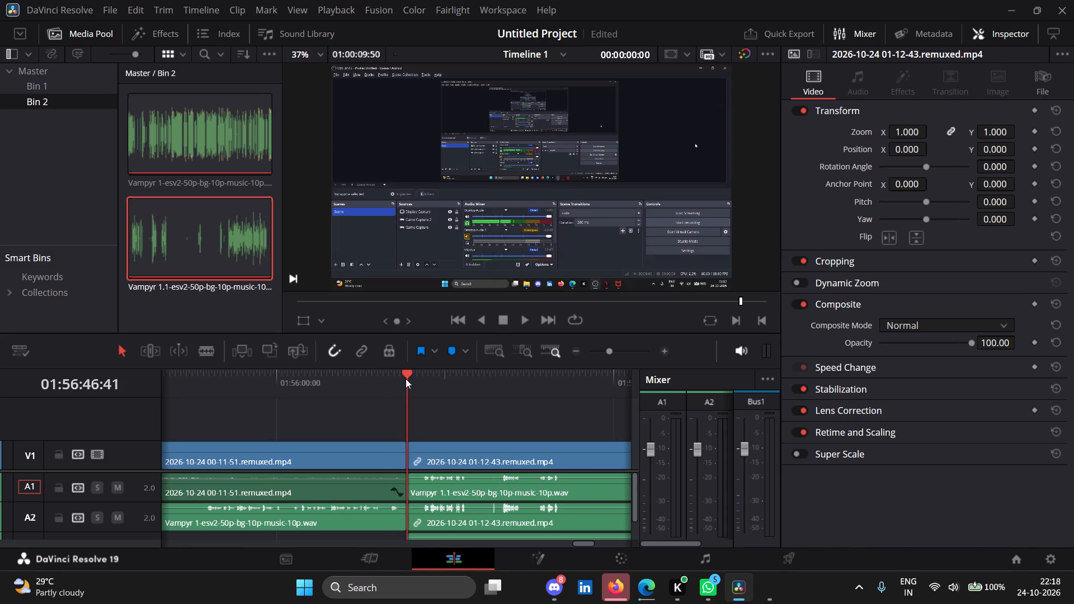
Split the second recording's video on V1 and its audio clips on A1 and A2 at 01:56:52:54, where the gameplay begins.
{"action": "left_click_drag", "start_coordinate": [406, 379], "coordinate": [420, 381]}
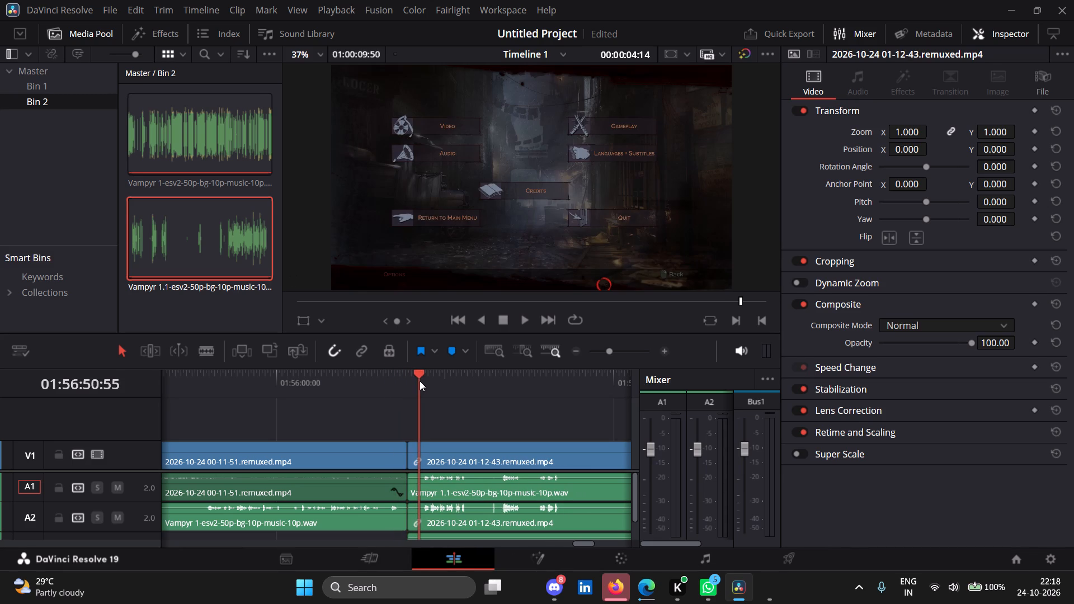
{"action": "left_click_drag", "start_coordinate": [420, 381], "coordinate": [423, 381]}
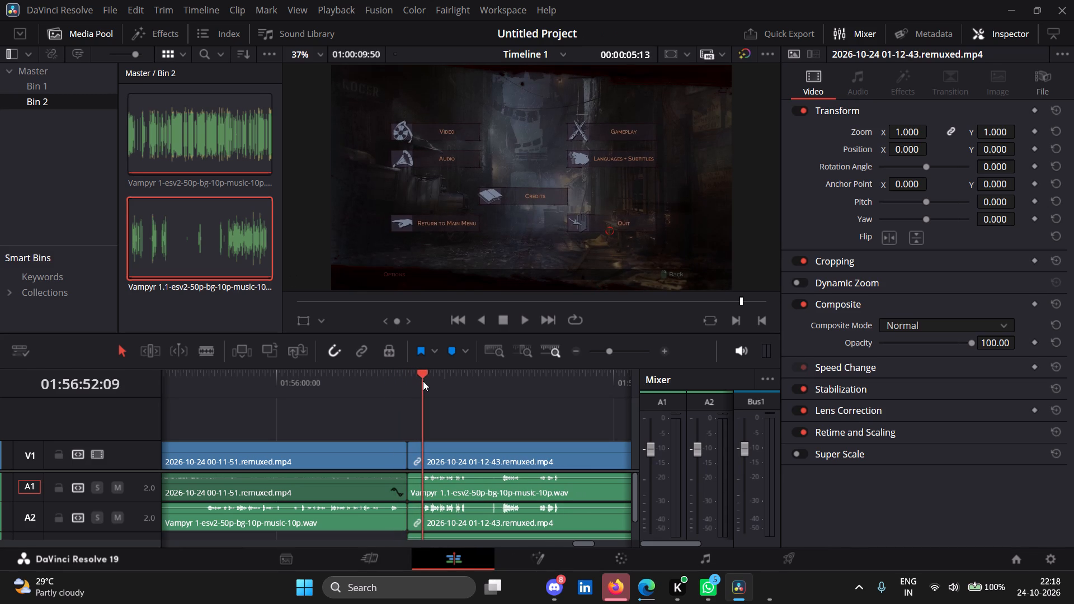
{"action": "left_click_drag", "start_coordinate": [423, 381], "coordinate": [425, 381]}
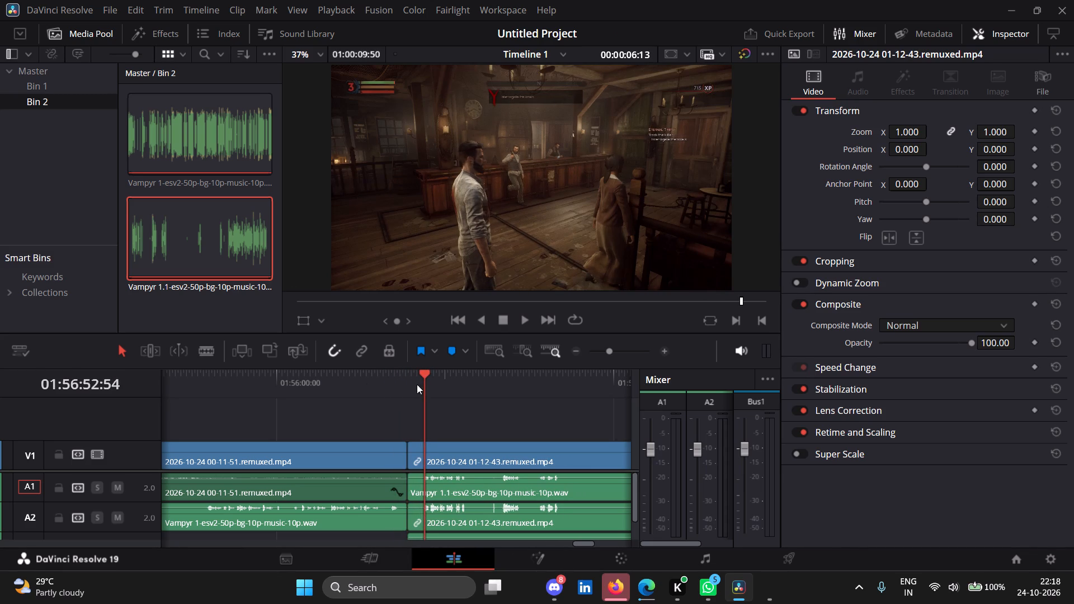
{"action": "left_click", "coordinate": [203, 355]}
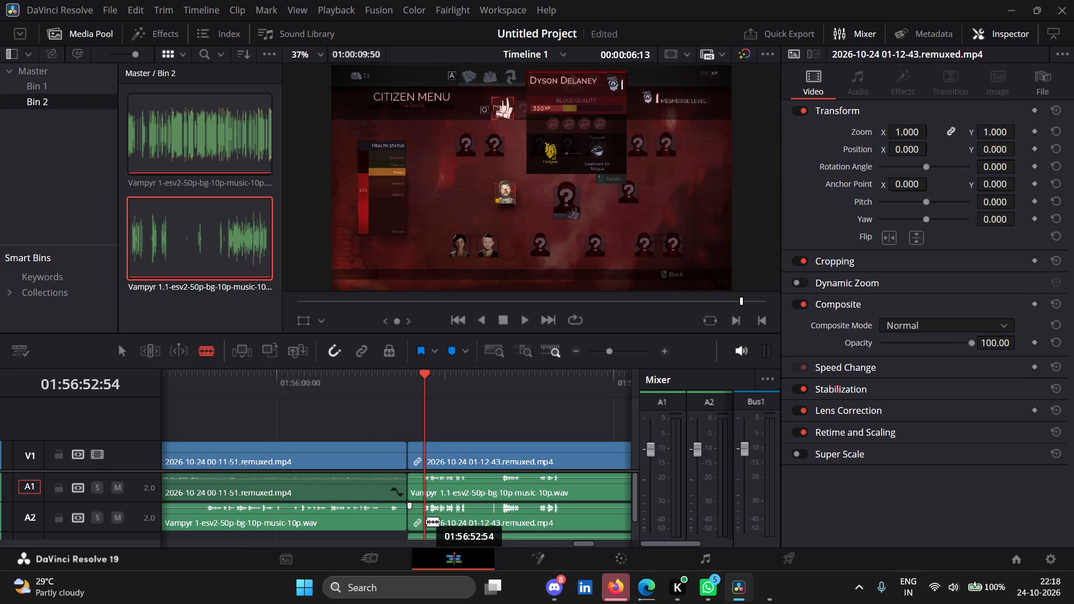
{"action": "left_click", "coordinate": [426, 521]}
{"action": "left_click", "coordinate": [426, 492]}
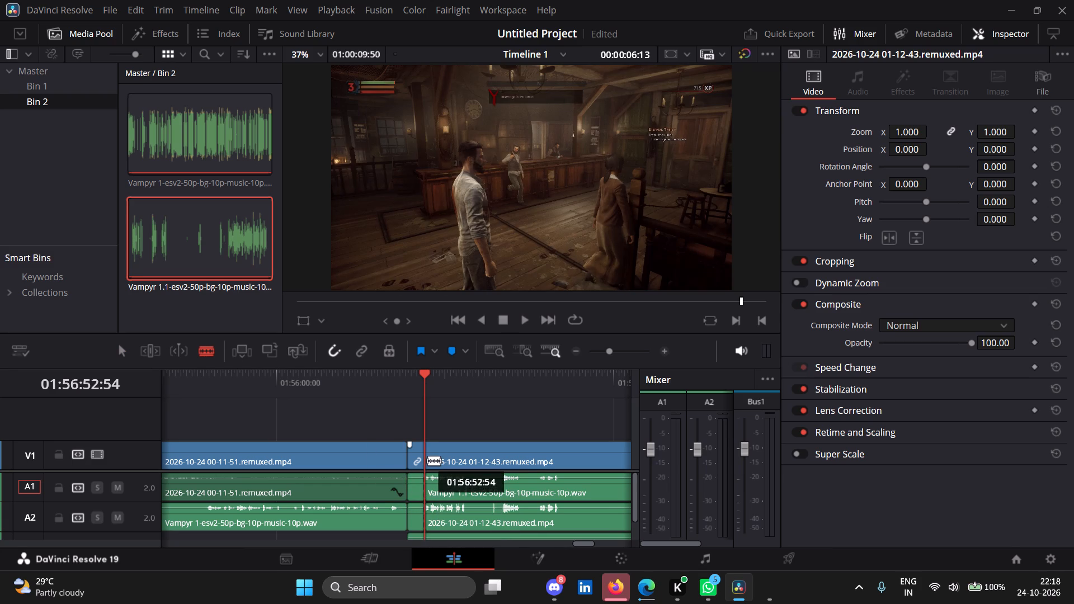
{"action": "left_click", "coordinate": [427, 460]}
{"action": "left_click", "coordinate": [128, 345]}
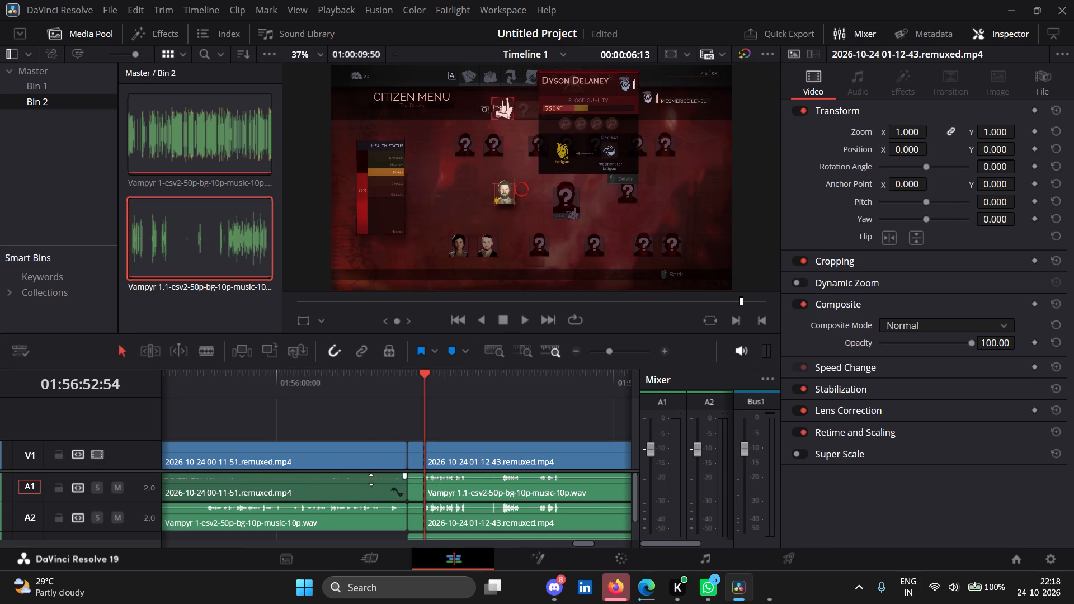
Ripple-delete the second recording's short split-off opening before 01:56:52:54 on V1, A1 and A2 together.
{"action": "left_click", "coordinate": [417, 522]}
{"action": "left_click", "coordinate": [414, 483], "text": "shift"}
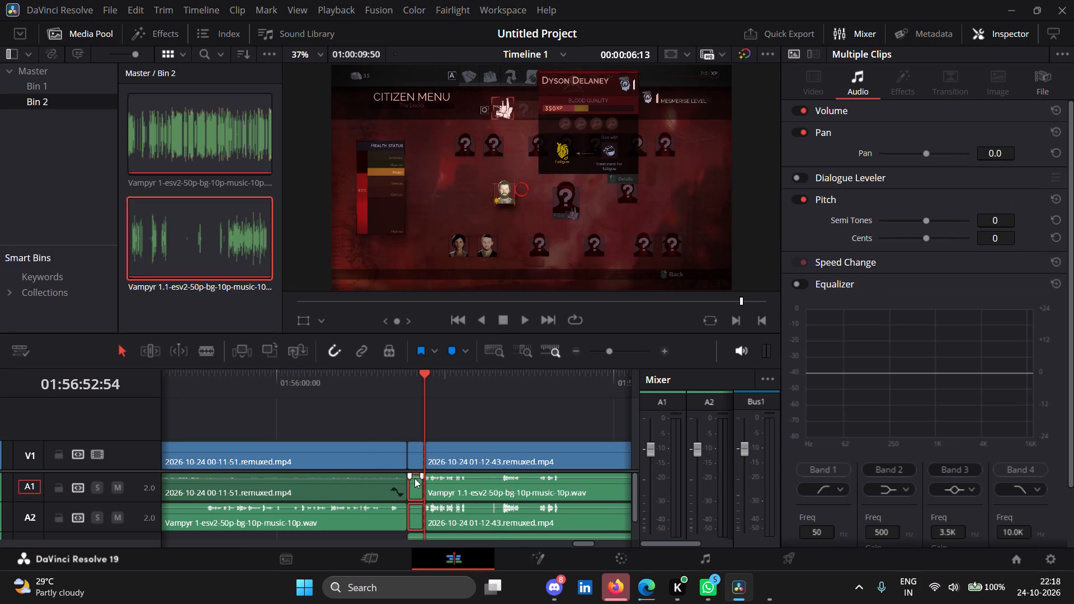
{"action": "left_click", "coordinate": [414, 452], "text": "shift"}
{"action": "key", "text": "Delete"}
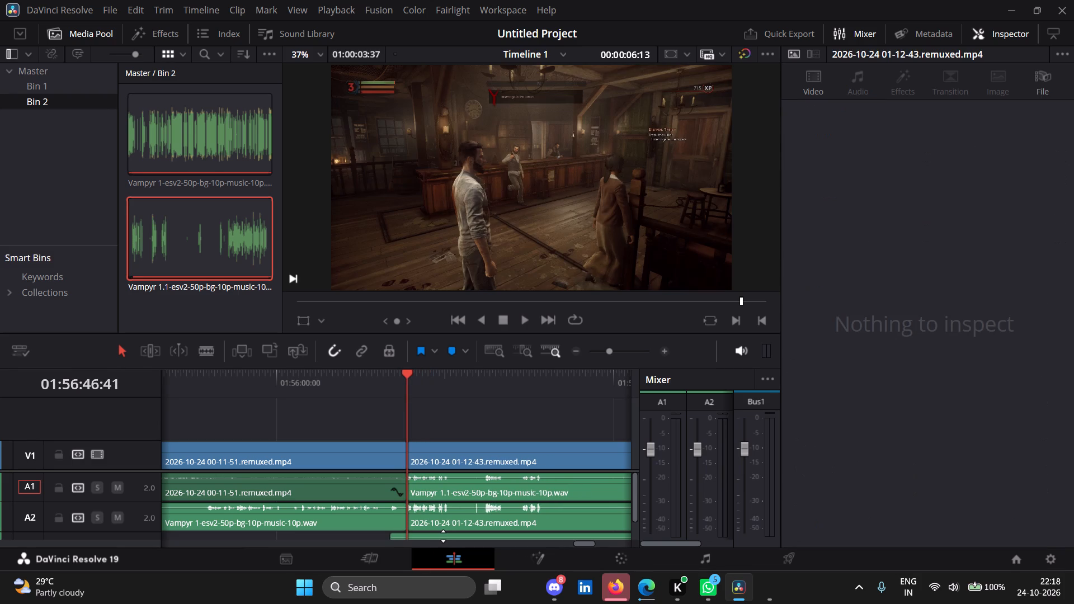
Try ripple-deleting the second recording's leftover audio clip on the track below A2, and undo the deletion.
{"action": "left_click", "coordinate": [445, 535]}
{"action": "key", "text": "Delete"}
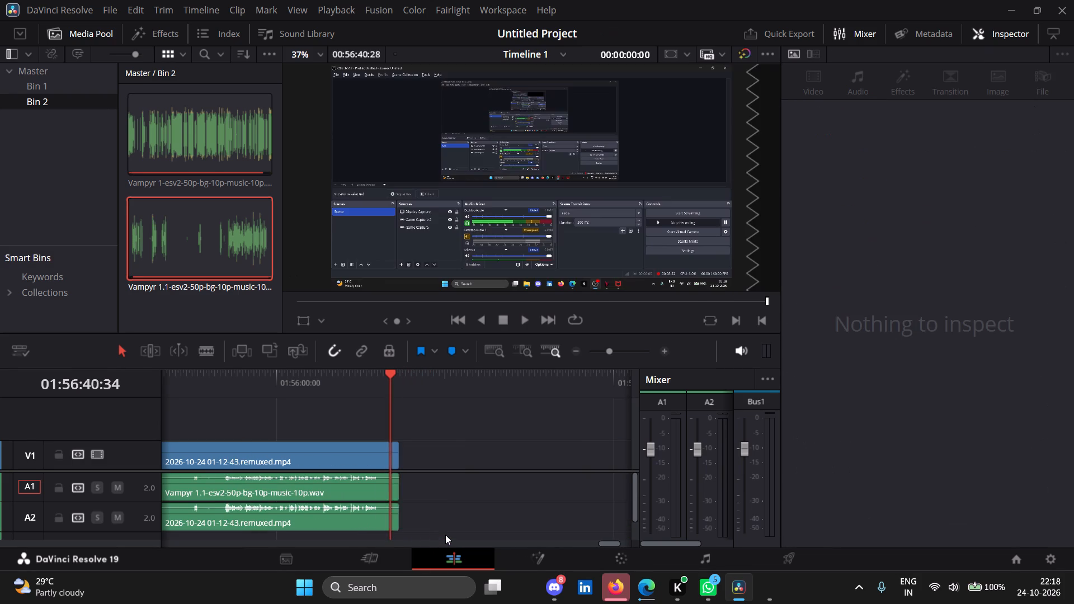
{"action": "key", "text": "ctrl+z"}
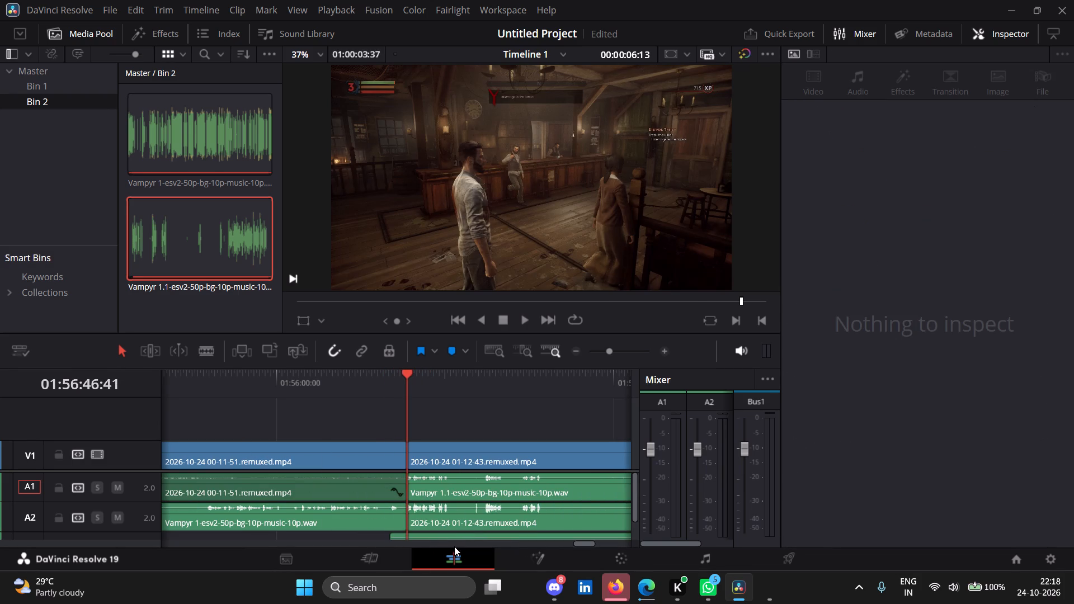
Delete the second recording's leftover audio clip on the track below A2 without rippling the other tracks.
{"action": "left_click", "coordinate": [458, 540]}
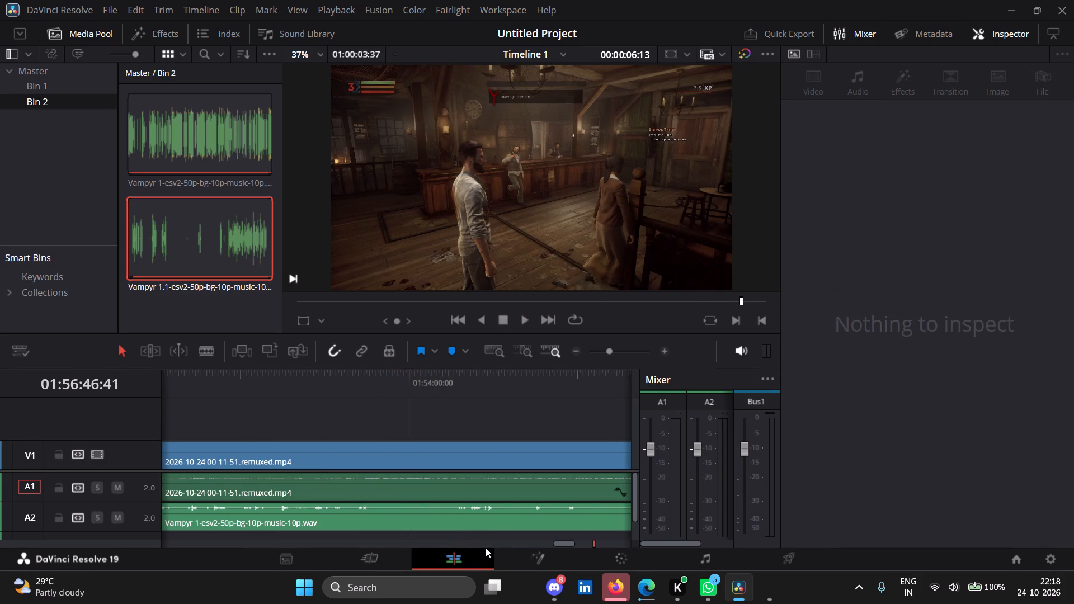
{"action": "left_click_drag", "start_coordinate": [569, 543], "coordinate": [580, 541]}
{"action": "left_click_drag", "start_coordinate": [592, 538], "coordinate": [600, 537]}
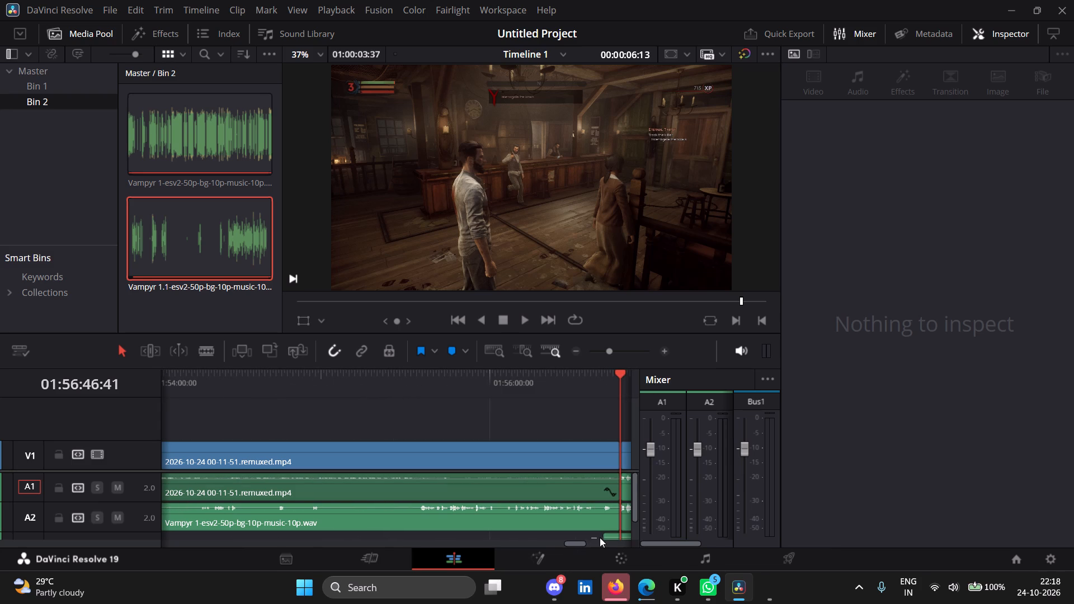
{"action": "left_click_drag", "start_coordinate": [600, 537], "coordinate": [609, 537]}
{"action": "left_click_drag", "start_coordinate": [580, 544], "coordinate": [587, 544]}
{"action": "left_click_drag", "start_coordinate": [587, 544], "coordinate": [593, 544]}
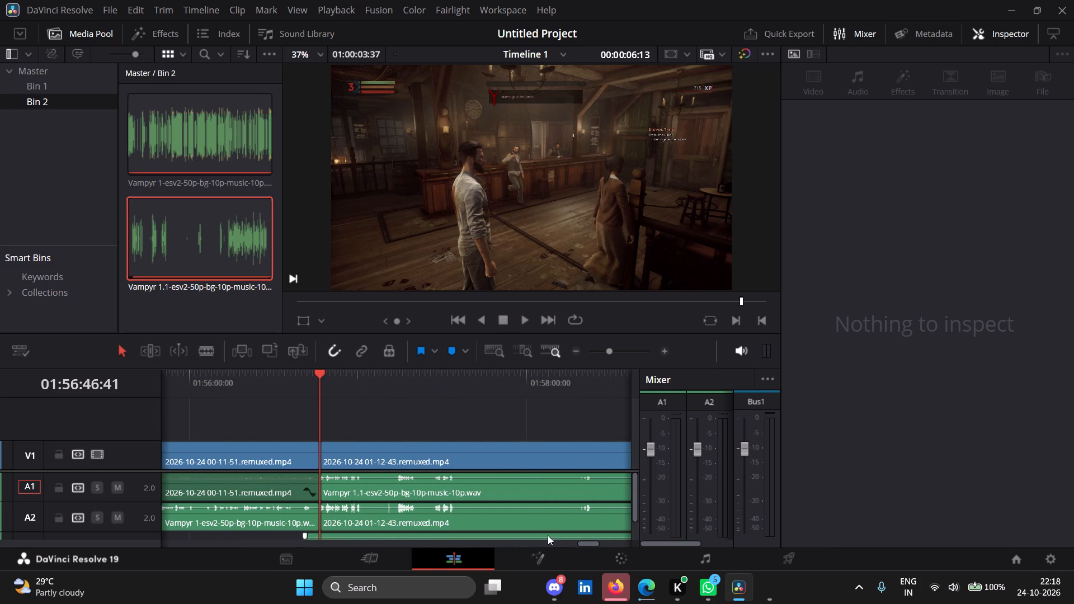
{"action": "left_click", "coordinate": [537, 533]}
{"action": "key", "text": "BackSpace"}
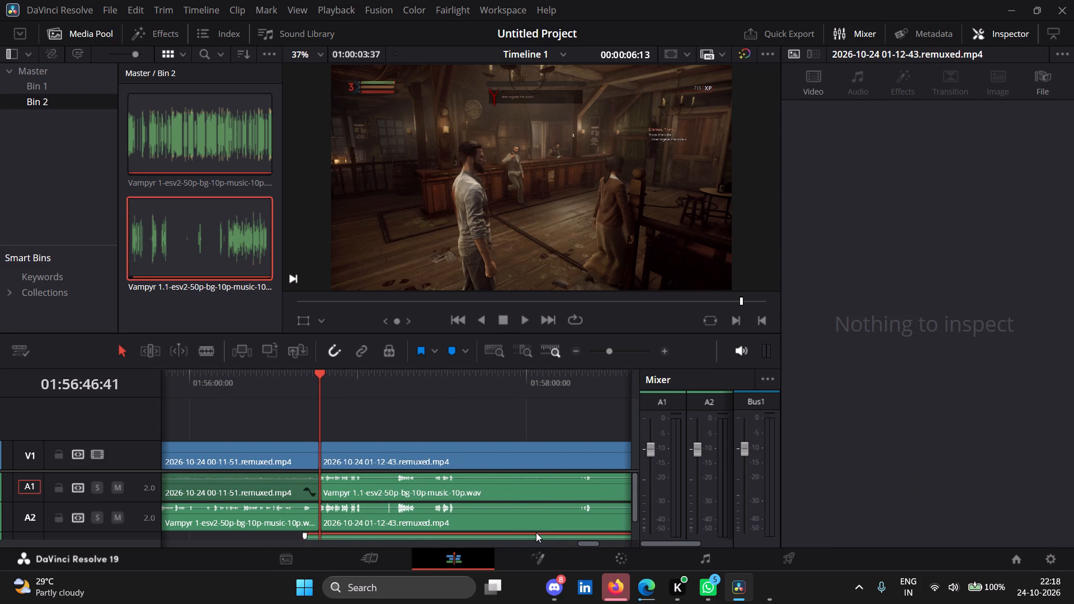
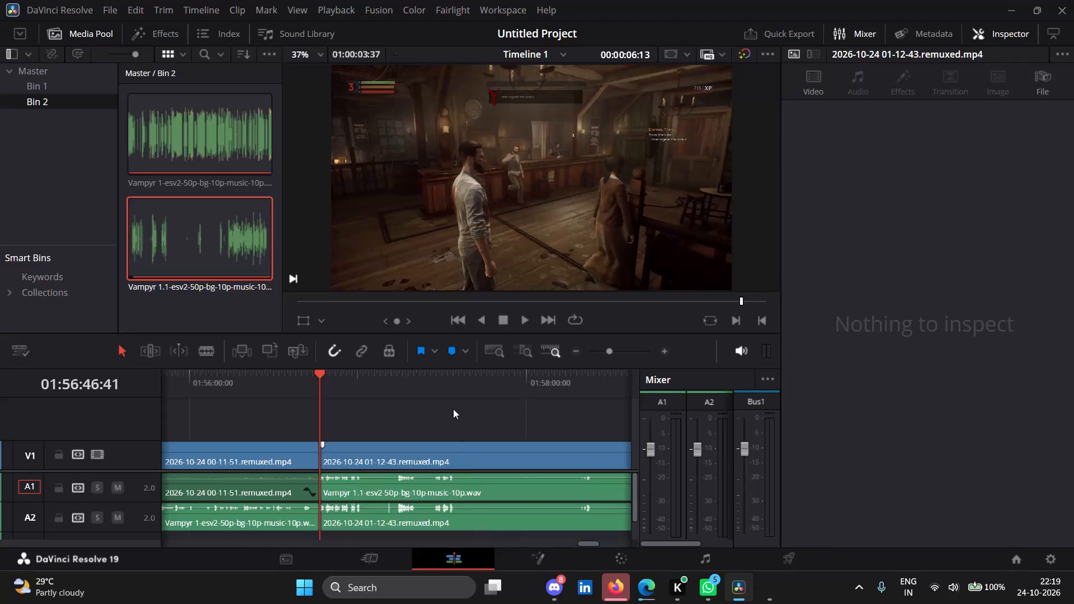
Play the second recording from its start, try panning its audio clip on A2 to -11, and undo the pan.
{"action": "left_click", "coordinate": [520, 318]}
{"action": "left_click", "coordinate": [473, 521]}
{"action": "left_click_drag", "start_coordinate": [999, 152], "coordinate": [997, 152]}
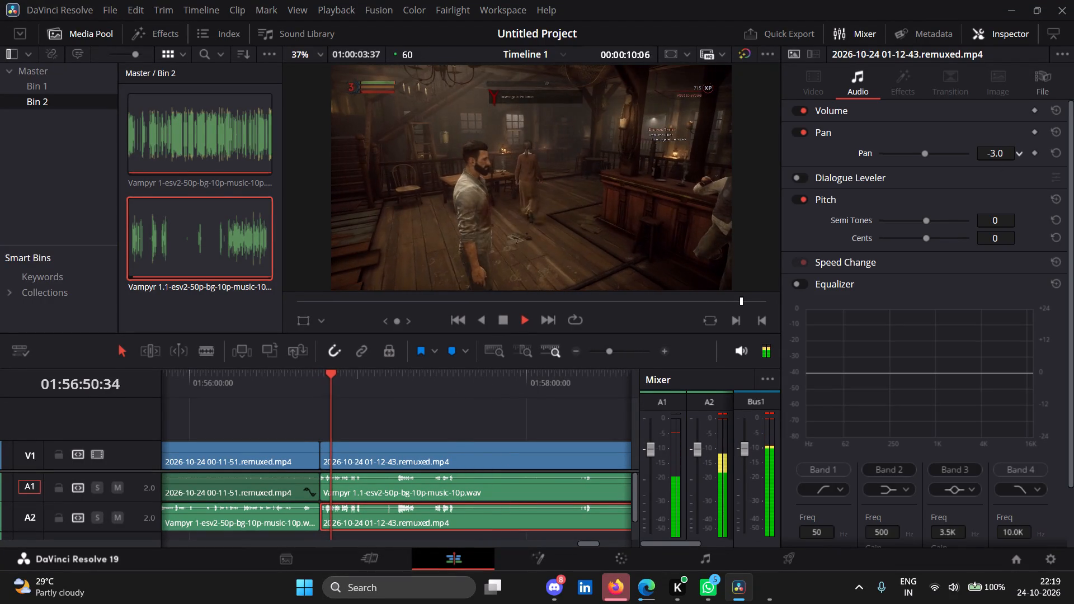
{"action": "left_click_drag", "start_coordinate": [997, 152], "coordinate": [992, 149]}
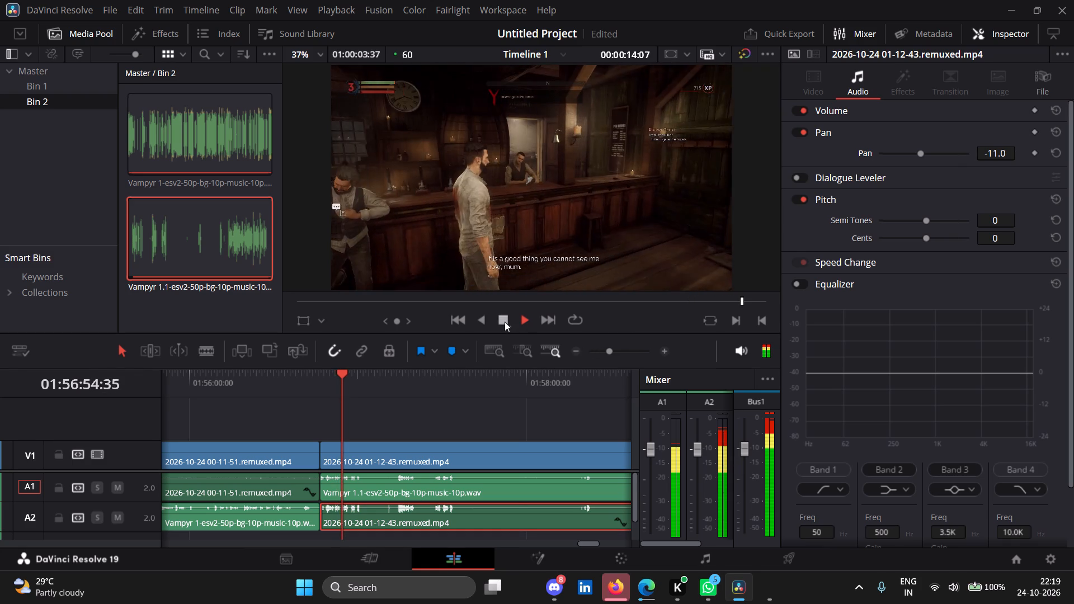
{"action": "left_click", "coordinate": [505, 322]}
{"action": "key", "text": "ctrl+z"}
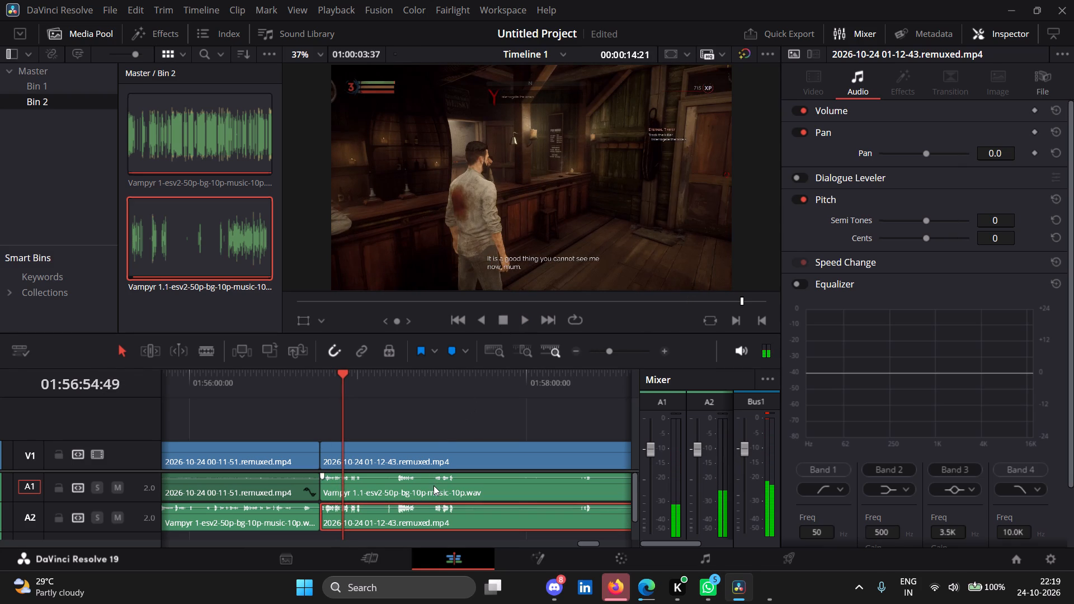
Mute track A1 and play the second recording's opening to hear the A2 audio on its own.
{"action": "left_click", "coordinate": [434, 487]}
{"action": "left_click", "coordinate": [122, 486]}
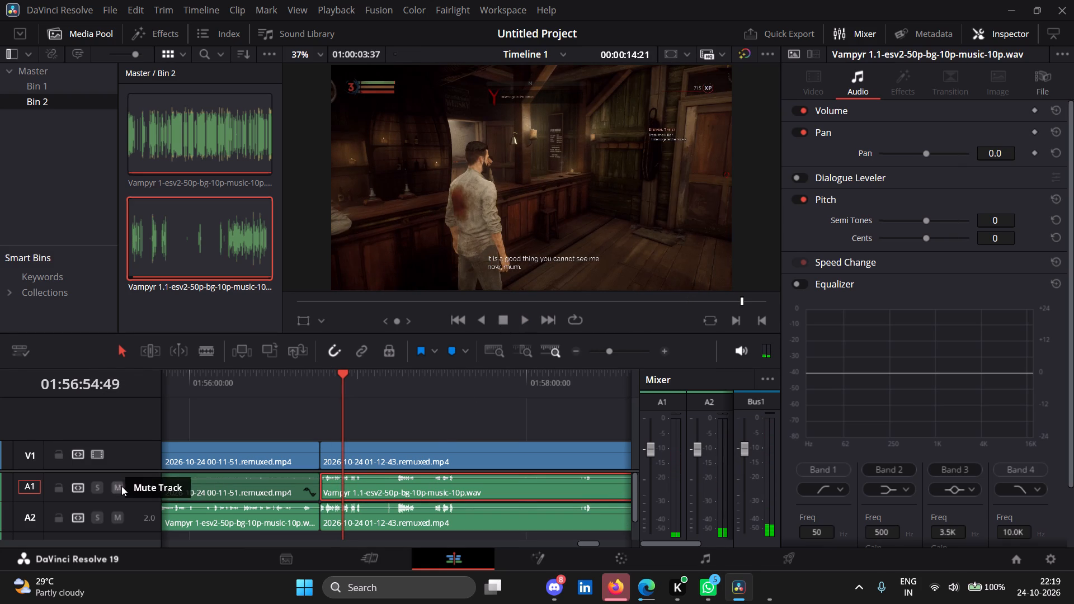
{"action": "left_click", "coordinate": [522, 324]}
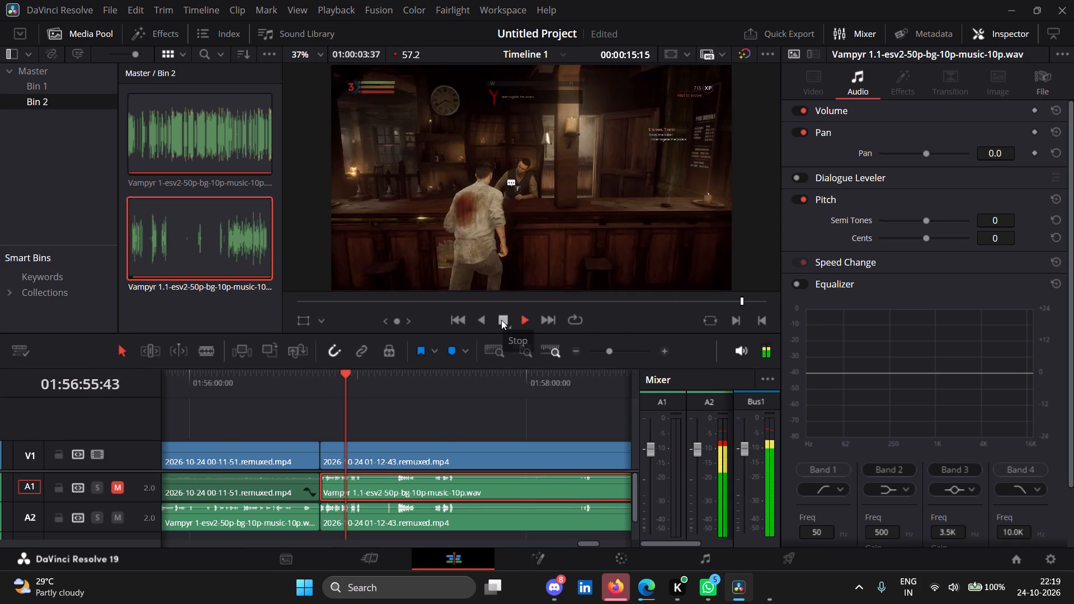
{"action": "left_click", "coordinate": [501, 319]}
{"action": "left_click", "coordinate": [273, 490]}
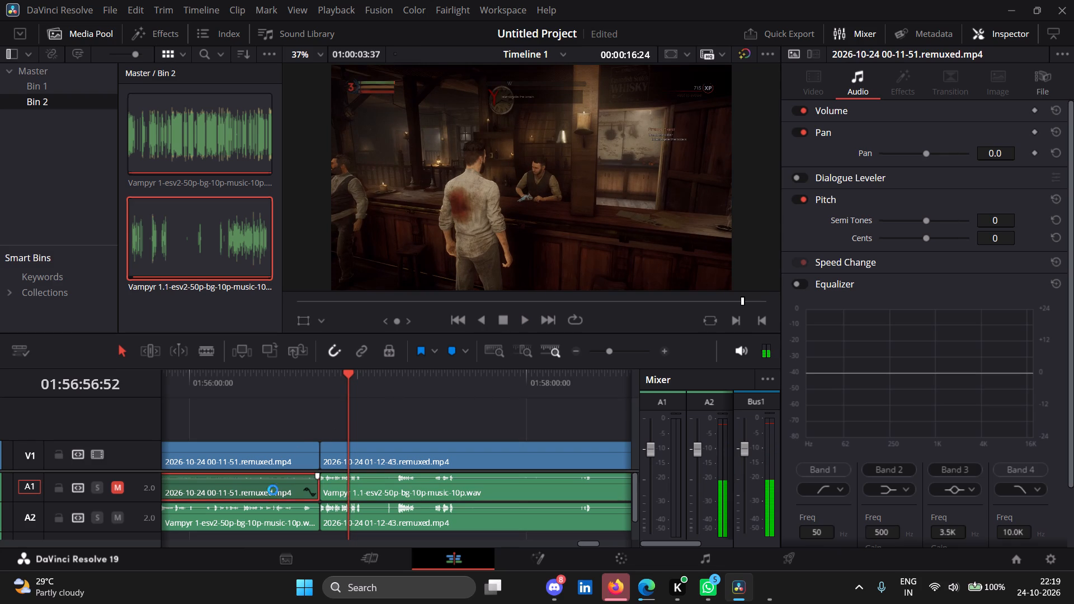
{"action": "left_click", "coordinate": [383, 485]}
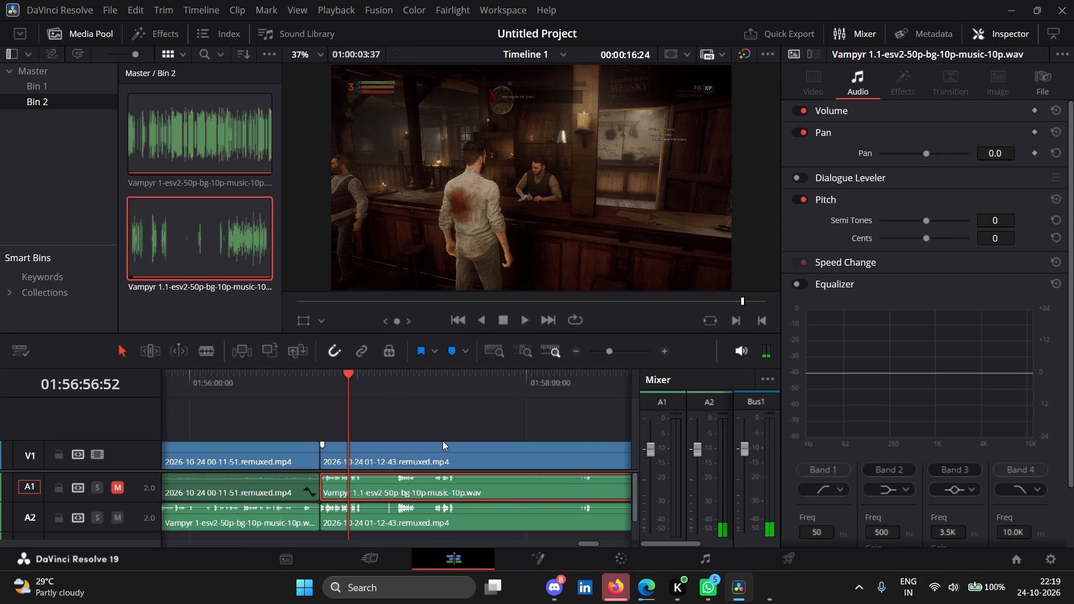
{"action": "left_click", "coordinate": [518, 318]}
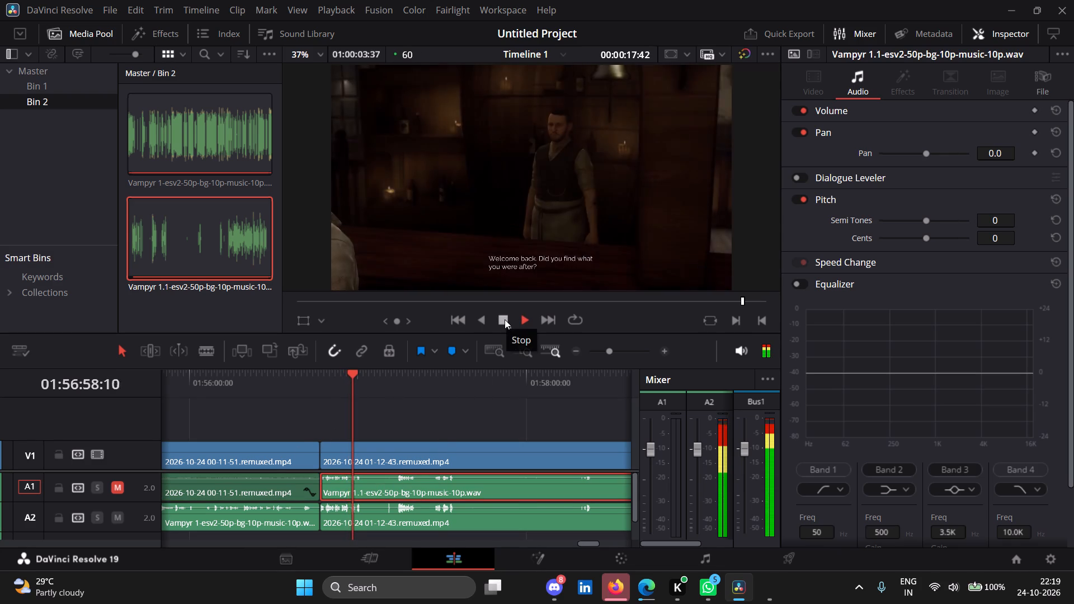
{"action": "left_click", "coordinate": [505, 319]}
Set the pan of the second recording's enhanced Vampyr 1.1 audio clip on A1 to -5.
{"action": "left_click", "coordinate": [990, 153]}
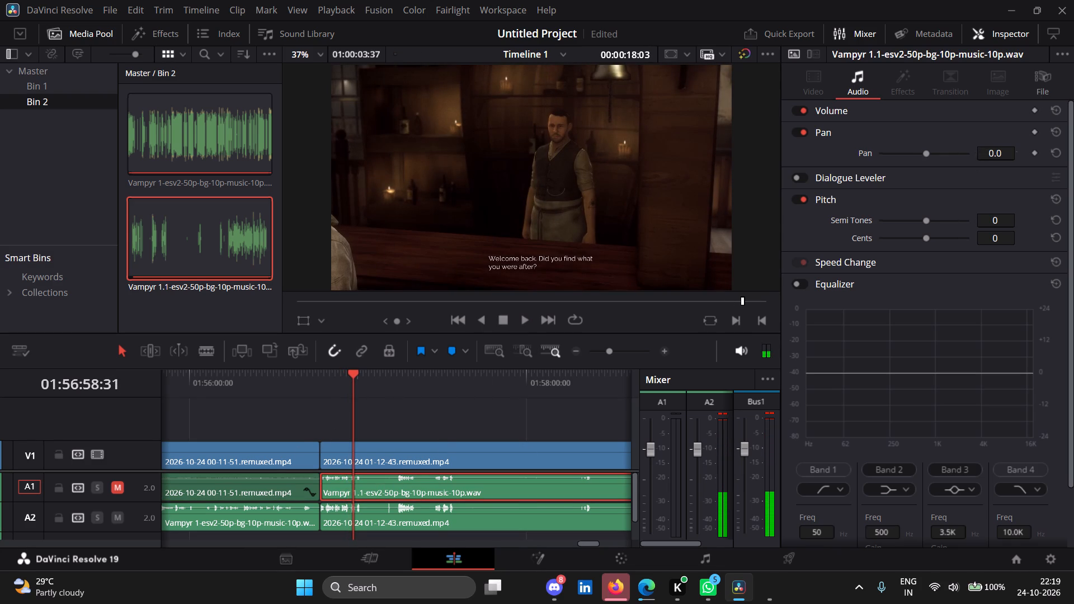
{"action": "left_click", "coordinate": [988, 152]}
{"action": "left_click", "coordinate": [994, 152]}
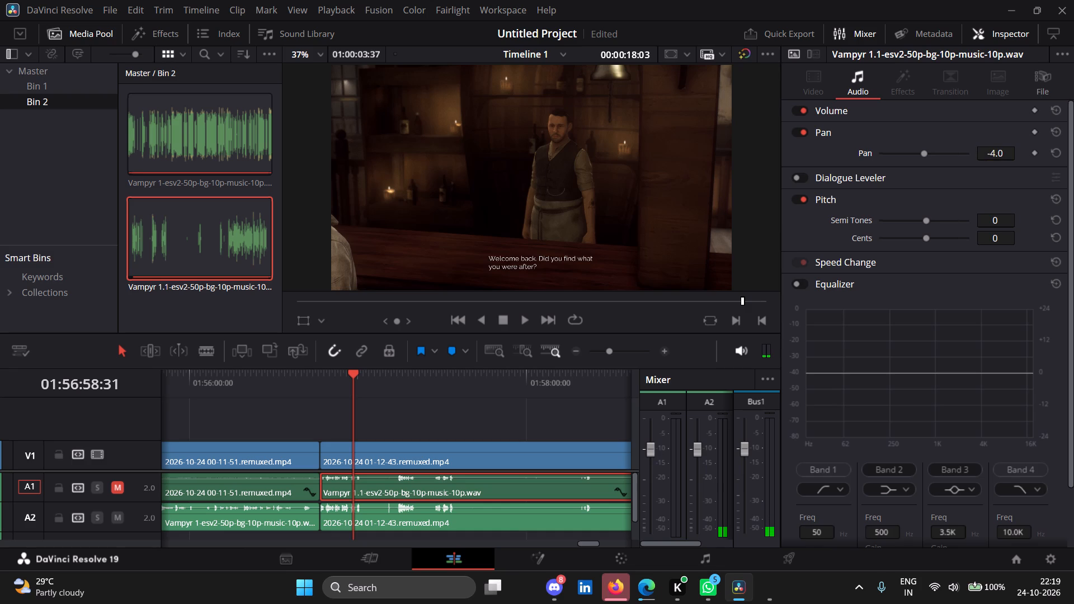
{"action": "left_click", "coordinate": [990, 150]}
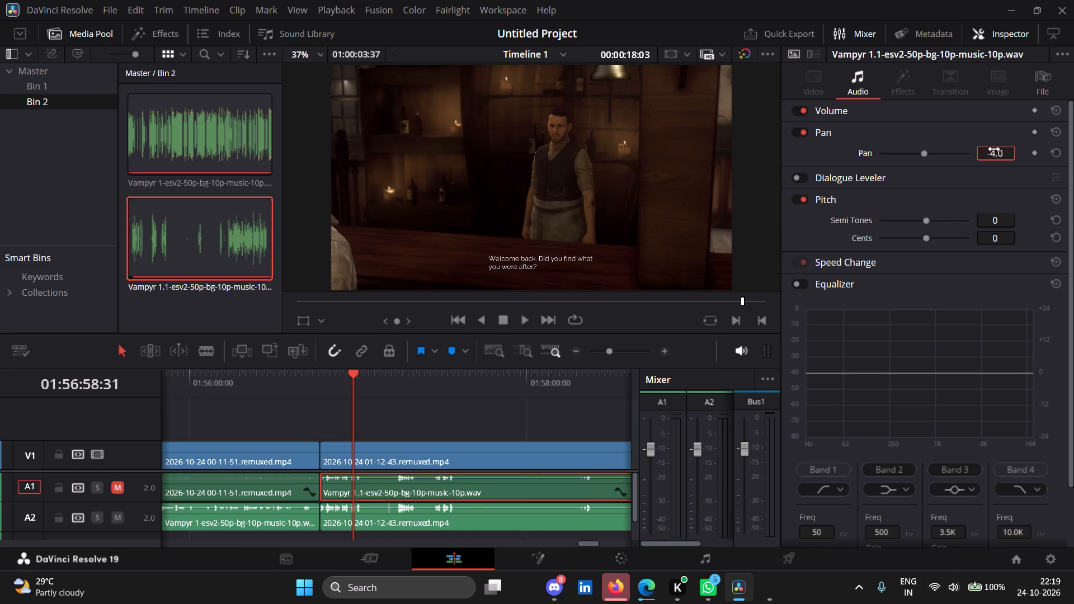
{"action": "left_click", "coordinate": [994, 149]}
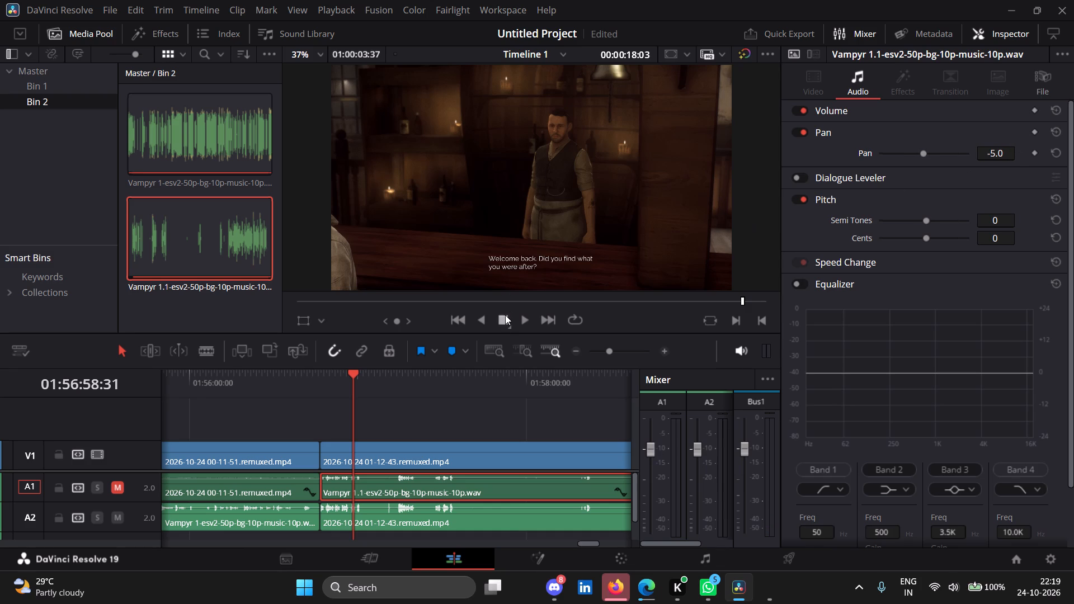
Play the second recording's opening and the last seconds of the first recording to check the A2 audio.
{"action": "left_click", "coordinate": [503, 322]}
{"action": "left_click", "coordinate": [518, 322]}
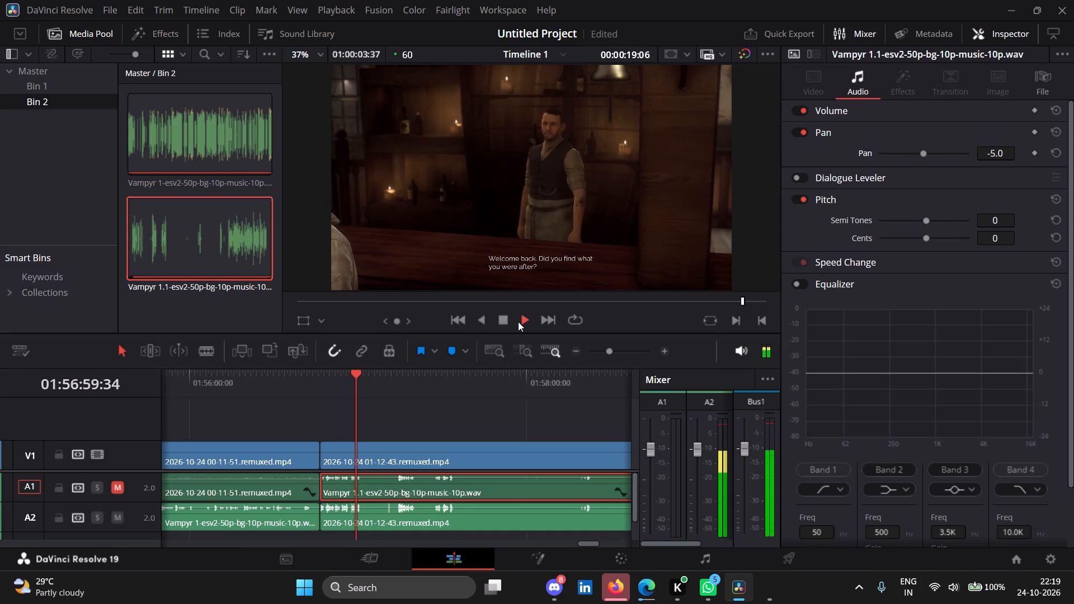
{"action": "left_click_drag", "start_coordinate": [355, 379], "coordinate": [264, 383]}
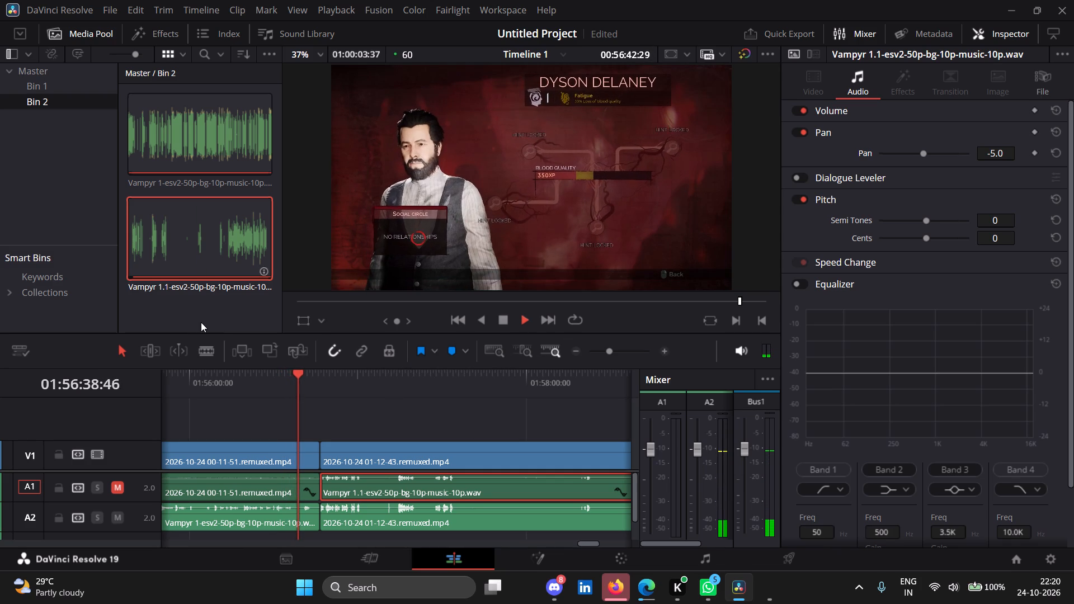
{"action": "left_click", "coordinate": [502, 315]}
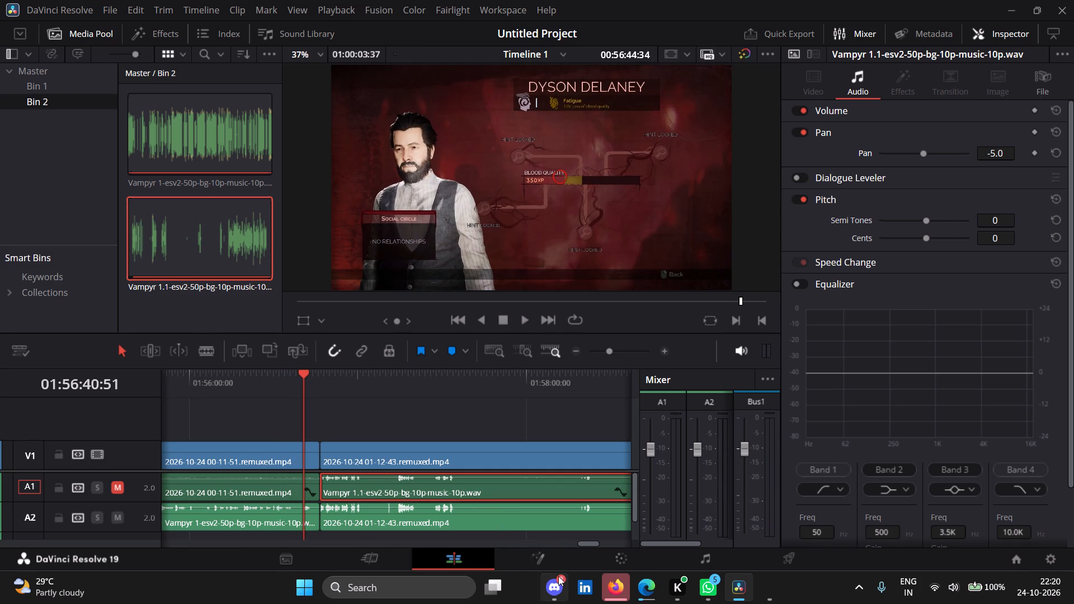
Switch to Edge and check the download progress of the enhanced Vampyr 1.1 audio, and return to DaVinci Resolve.
{"action": "left_click", "coordinate": [652, 596]}
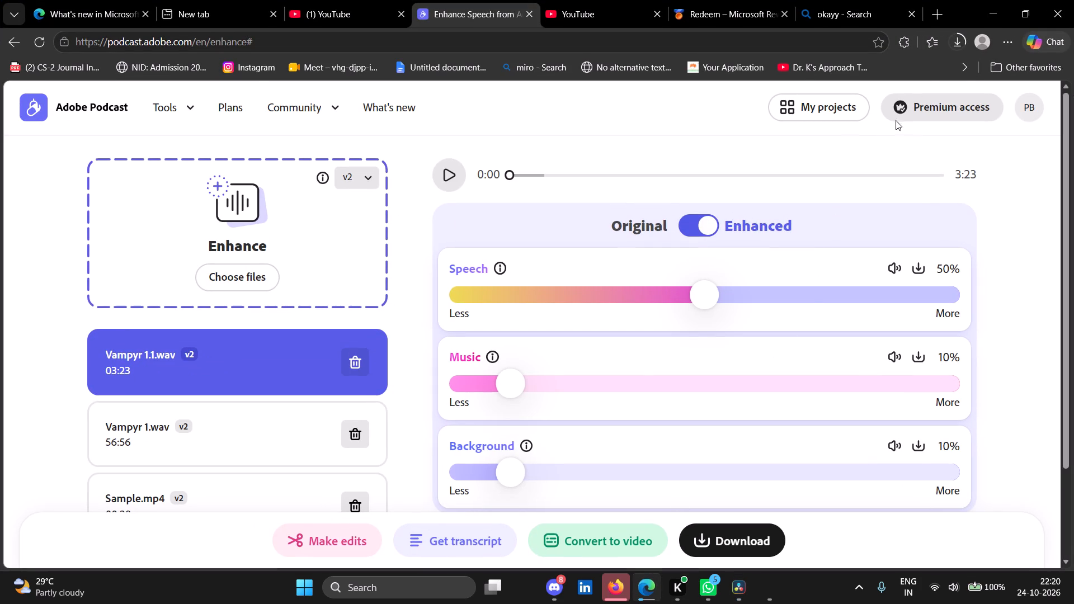
{"action": "left_click", "coordinate": [955, 40]}
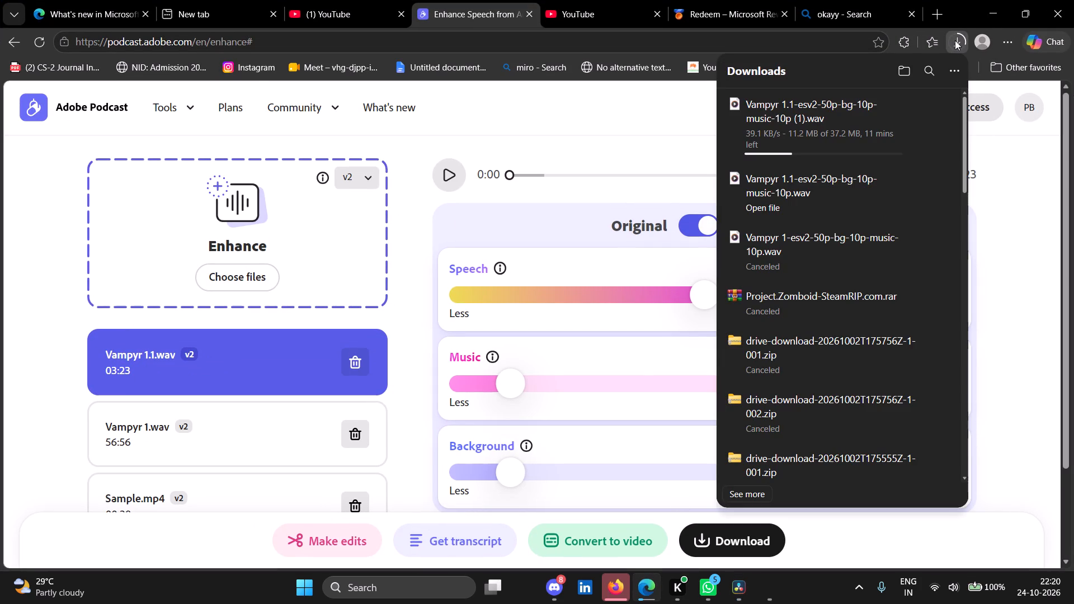
{"action": "left_click", "coordinate": [991, 18]}
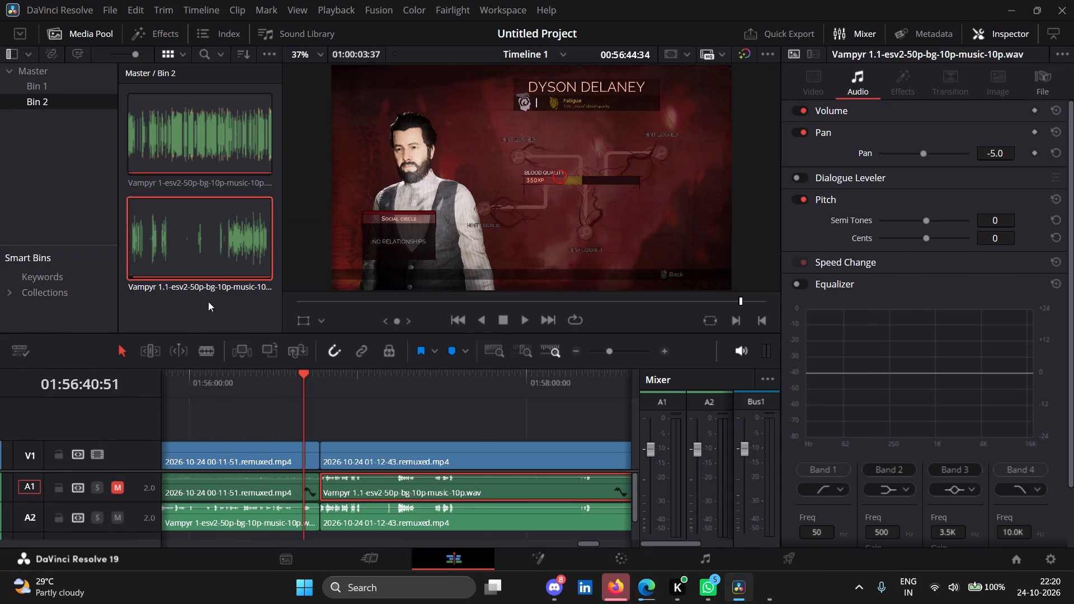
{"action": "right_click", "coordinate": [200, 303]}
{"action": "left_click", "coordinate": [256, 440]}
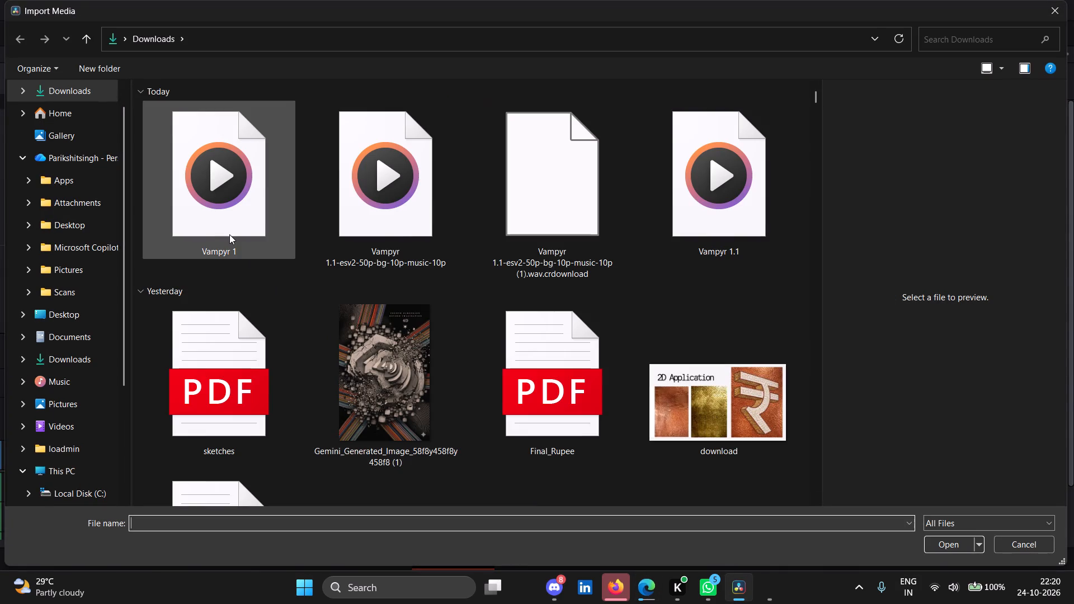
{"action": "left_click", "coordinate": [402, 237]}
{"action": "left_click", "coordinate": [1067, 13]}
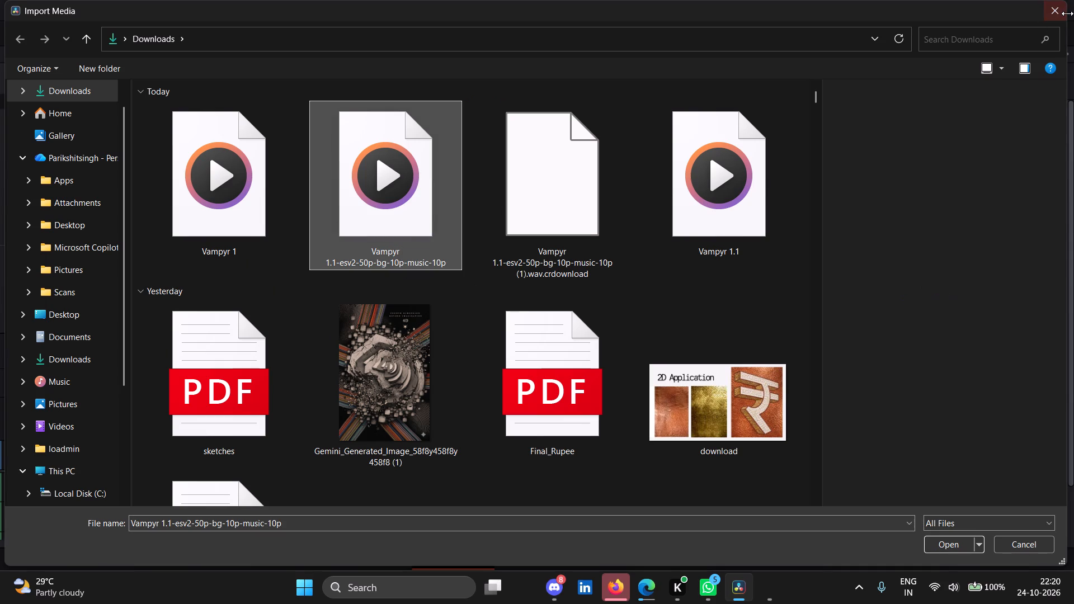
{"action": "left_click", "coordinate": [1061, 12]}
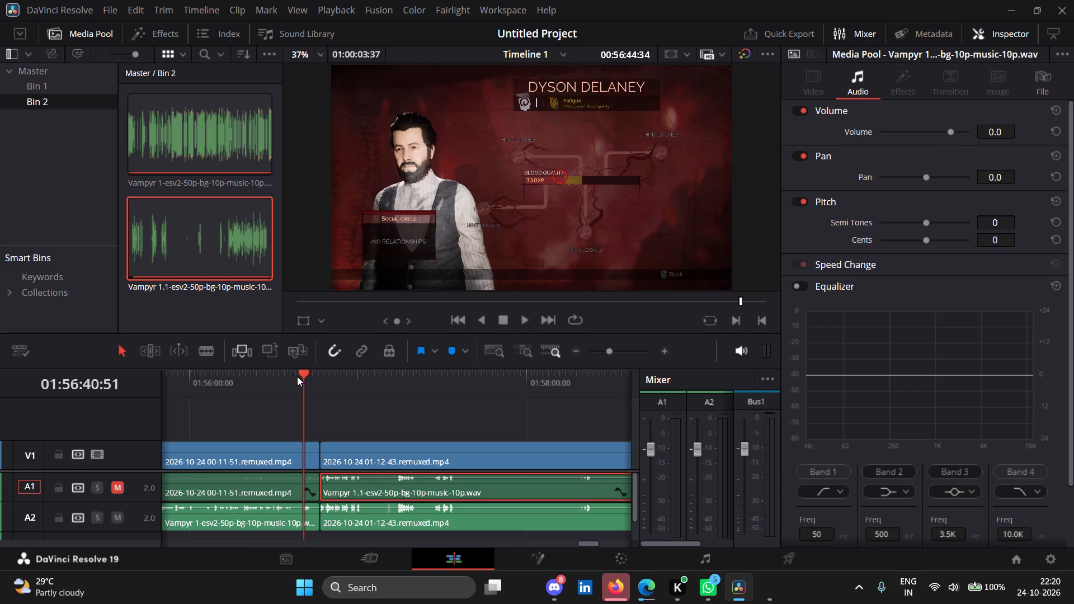
Play the end of the first recording and the start of the second to compare their A2 audio around the join.
{"action": "left_click_drag", "start_coordinate": [303, 378], "coordinate": [271, 377]}
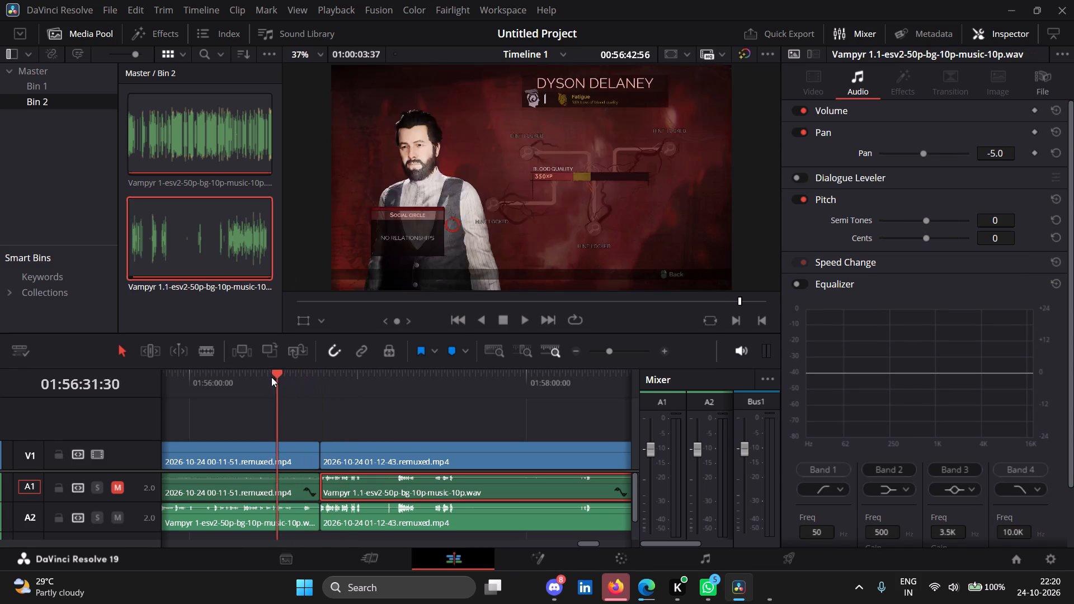
{"action": "left_click_drag", "start_coordinate": [271, 377], "coordinate": [268, 377]}
{"action": "left_click", "coordinate": [517, 315]}
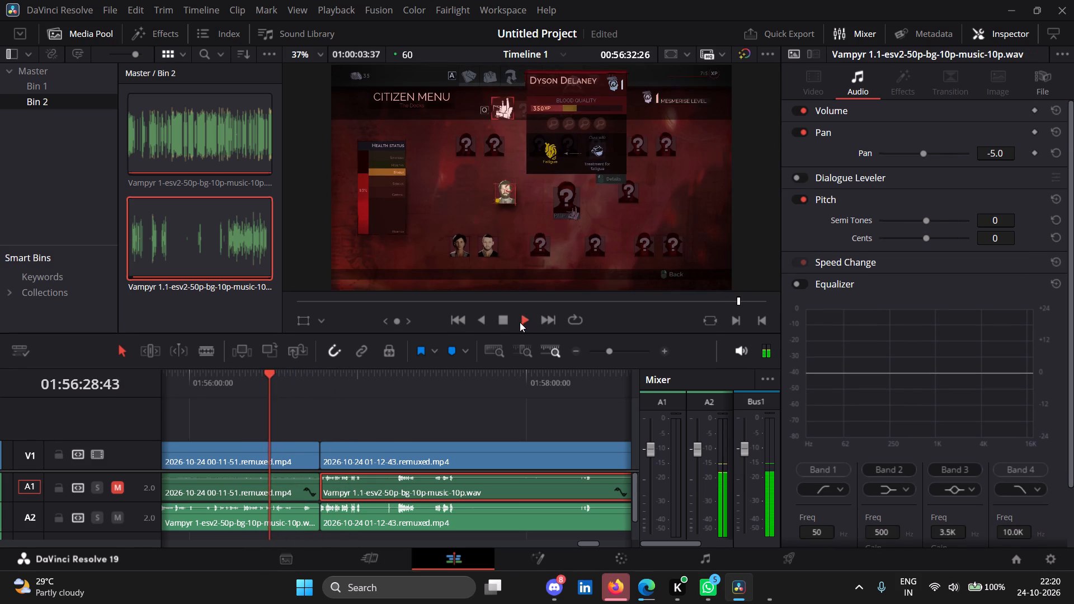
{"action": "left_click", "coordinate": [498, 317]}
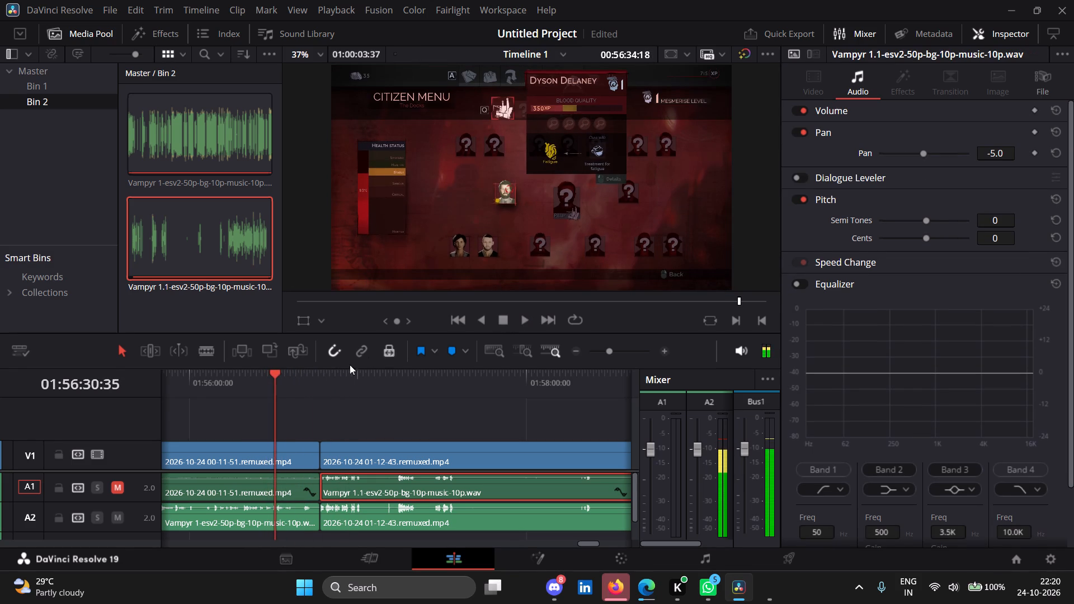
{"action": "left_click_drag", "start_coordinate": [285, 375], "coordinate": [313, 384]}
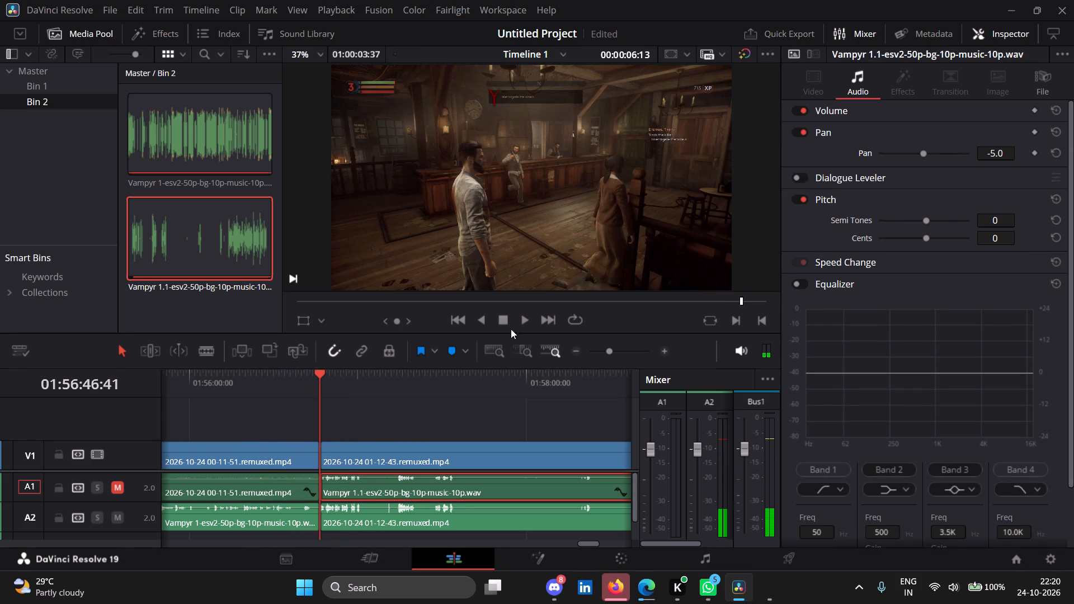
{"action": "left_click", "coordinate": [519, 323]}
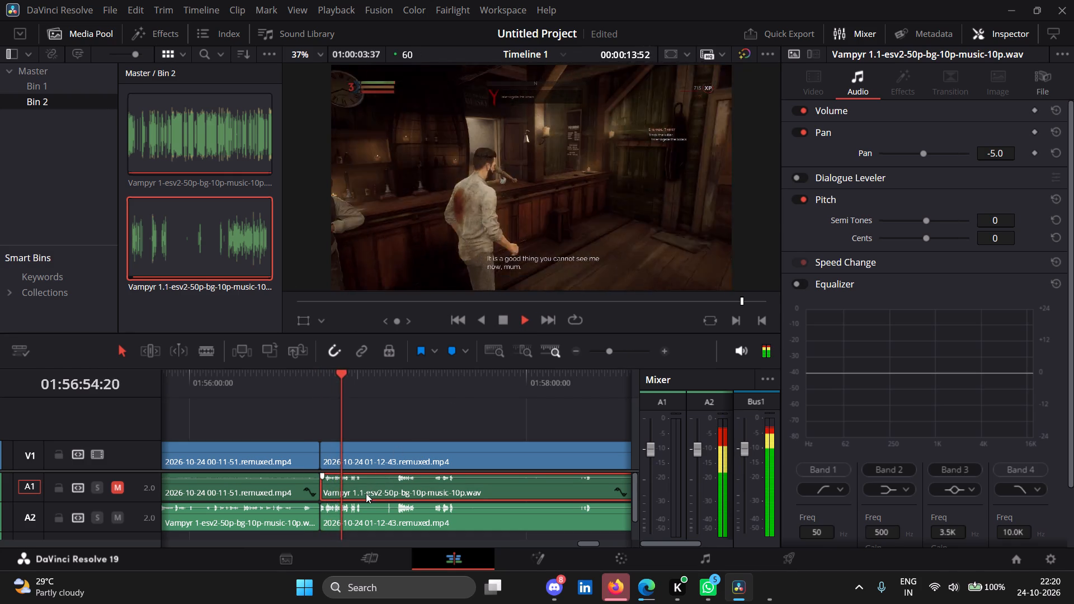
Undo the pan change and all second-recording edits, back to before the enhanced Vampyr 1.1 audio was imported into Bin 2.
{"action": "key", "text": "ctrl+z"}
{"action": "left_click", "coordinate": [501, 318]}
{"action": "key", "text": "ctrl+z"}
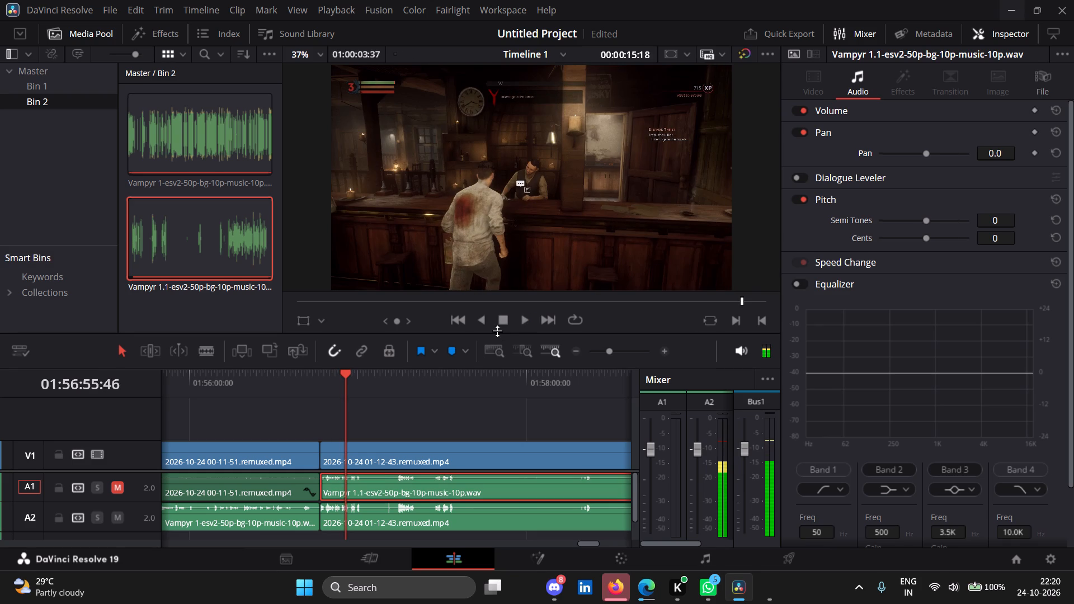
{"action": "key", "text": "ctrl+z"}
{"action": "key", "text": "ctrl+z"}
{"action": "key", "text": "ctrl+z"}
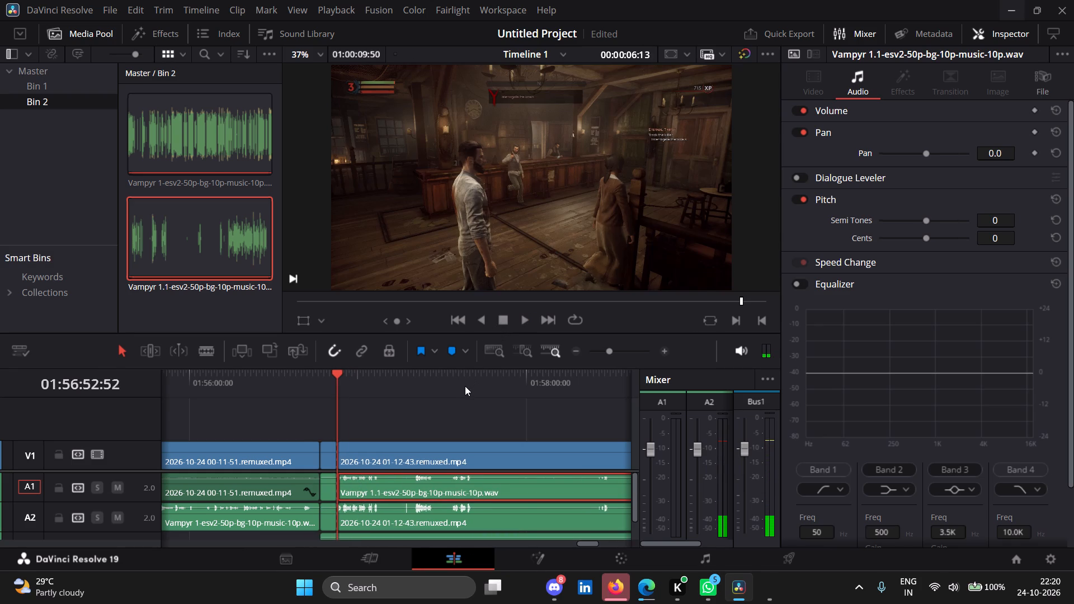
{"action": "key", "text": "ctrl+z"}
{"action": "key", "text": "ctrl+z"}
{"action": "key", "text": "ctrl+z"}
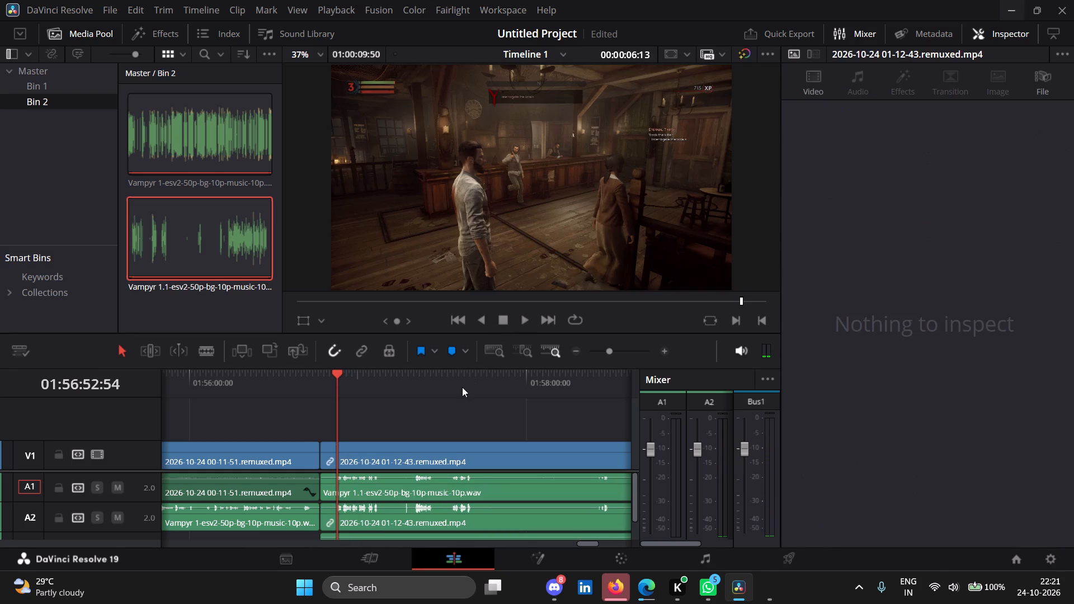
{"action": "key", "text": "ctrl+z"}
{"action": "key", "text": "ctrl+z"}
{"action": "key", "text": "ctrl+z"}
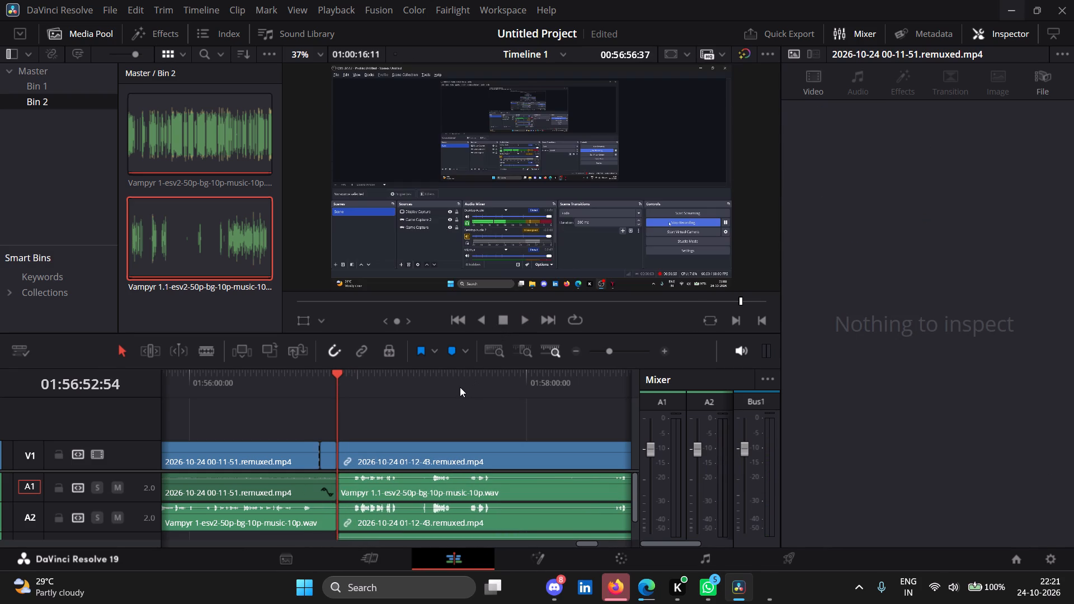
{"action": "key", "text": "ctrl+z"}
{"action": "key", "text": "ctrl+z"}
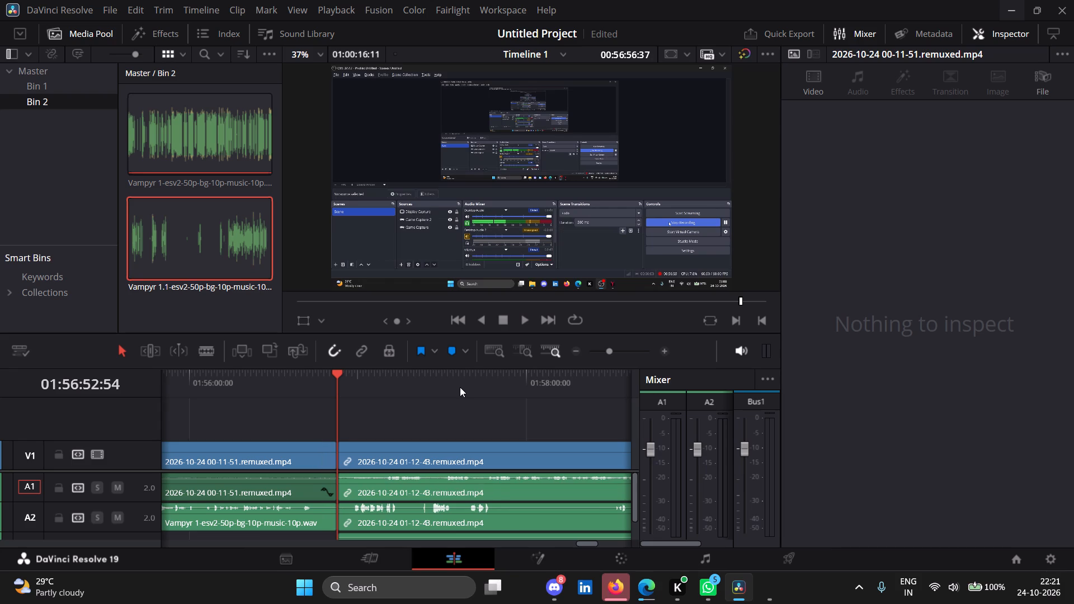
{"action": "key", "text": "ctrl+z"}
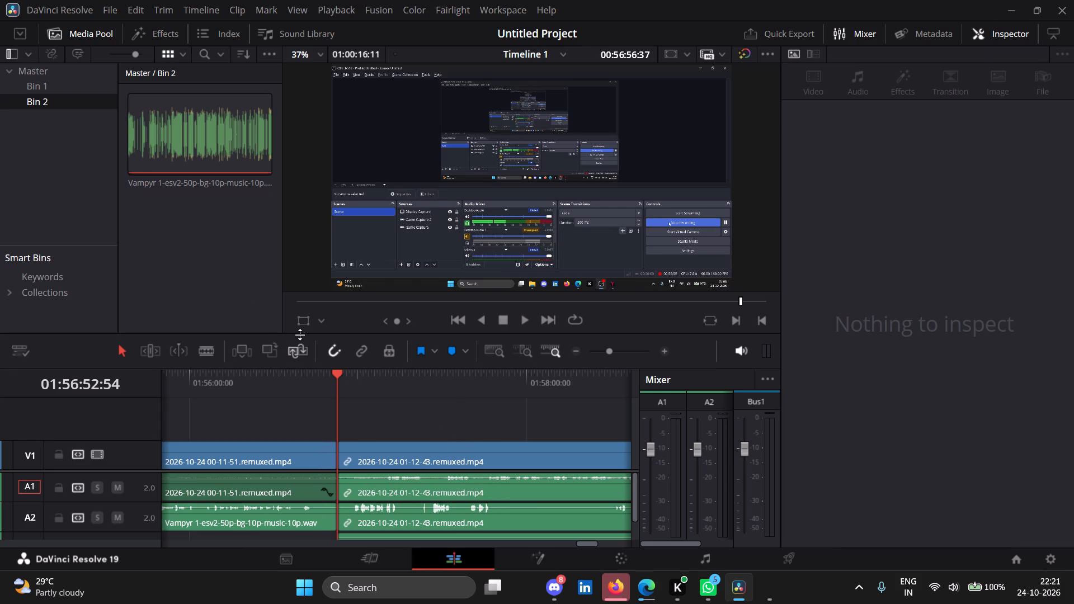
Import the enhanced audio file Vampyr 1.1-esv2-50p-bg-10p-music-10p from Downloads into Bin 2.
{"action": "right_click", "coordinate": [222, 281]}
{"action": "left_click", "coordinate": [291, 390]}
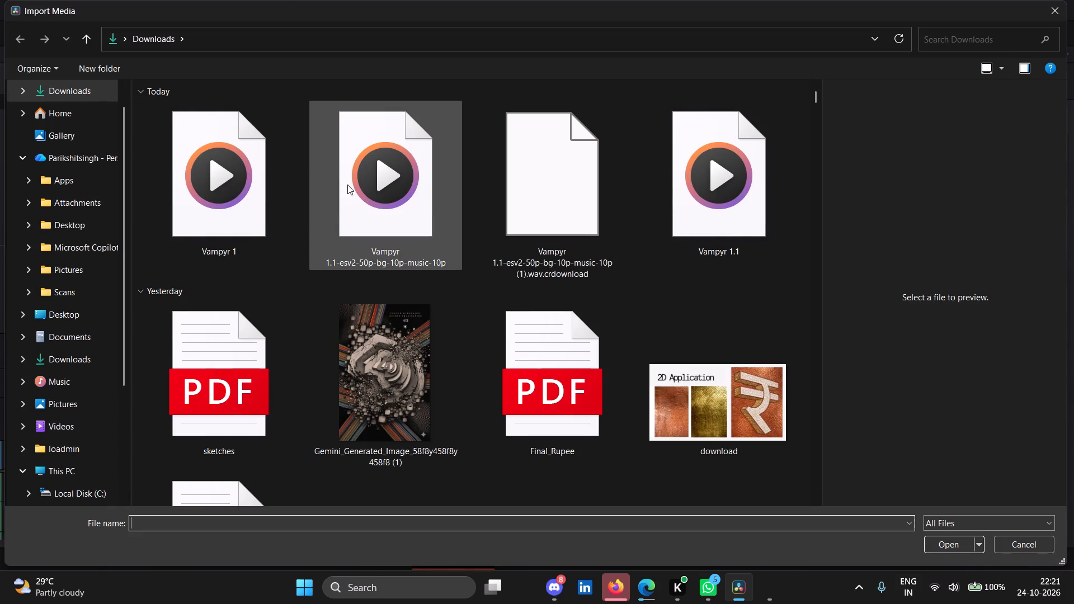
{"action": "left_click", "coordinate": [351, 175]}
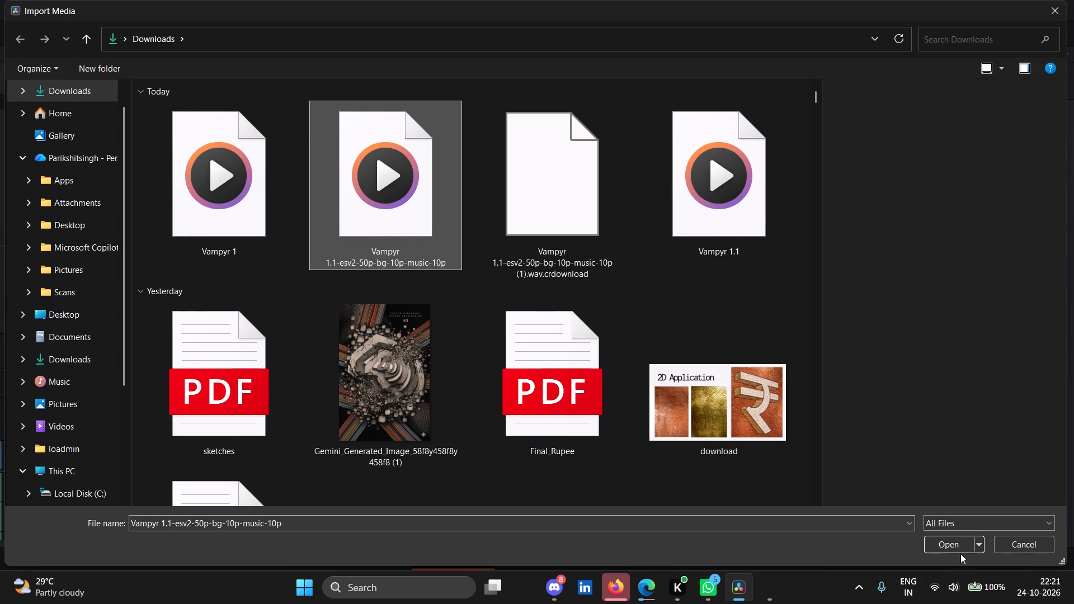
{"action": "left_click", "coordinate": [961, 554]}
{"action": "left_click", "coordinate": [949, 544]}
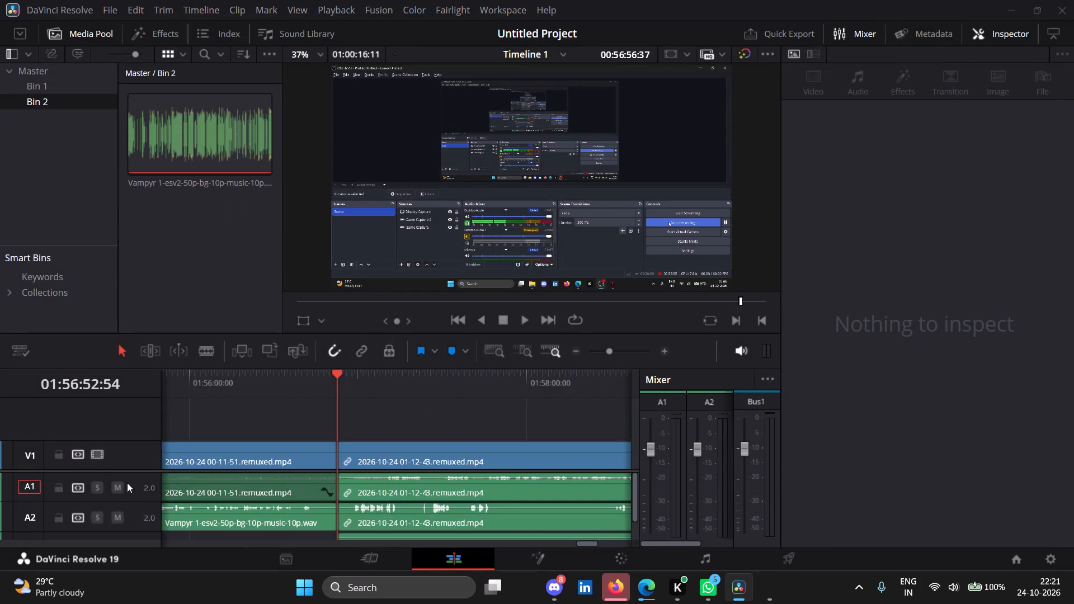
Mute track A1 and play the second recording's opening to hear its original A2 audio alone.
{"action": "left_click", "coordinate": [117, 484]}
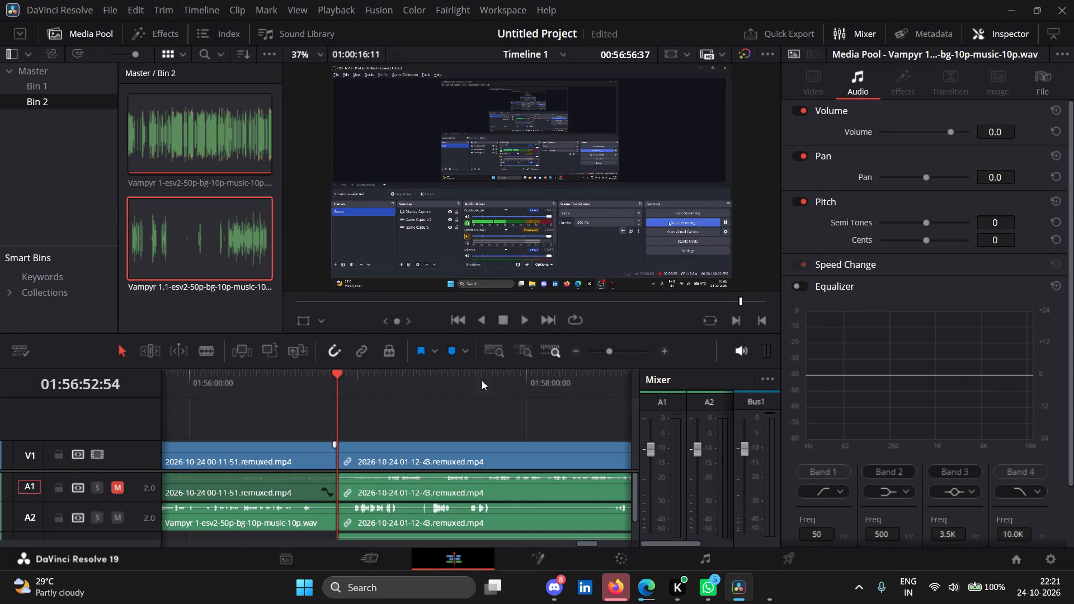
{"action": "left_click", "coordinate": [525, 319]}
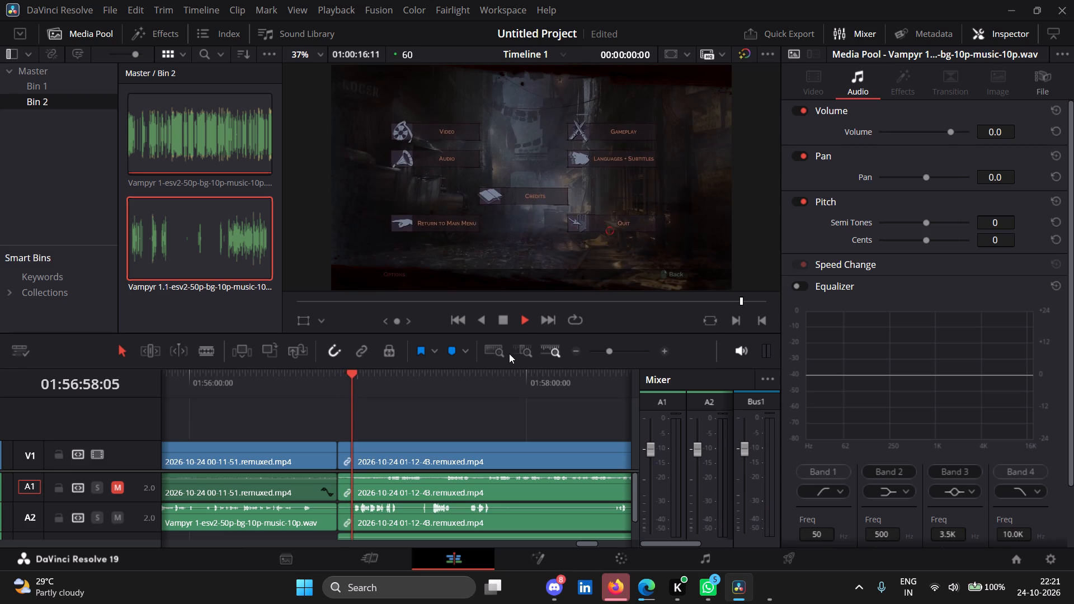
{"action": "left_click", "coordinate": [501, 325]}
Place the enhanced Vampyr 1.1 audio on track A2 from the start of the second recording, overwriting its original A2 audio.
{"action": "left_click_drag", "start_coordinate": [220, 254], "coordinate": [384, 496]}
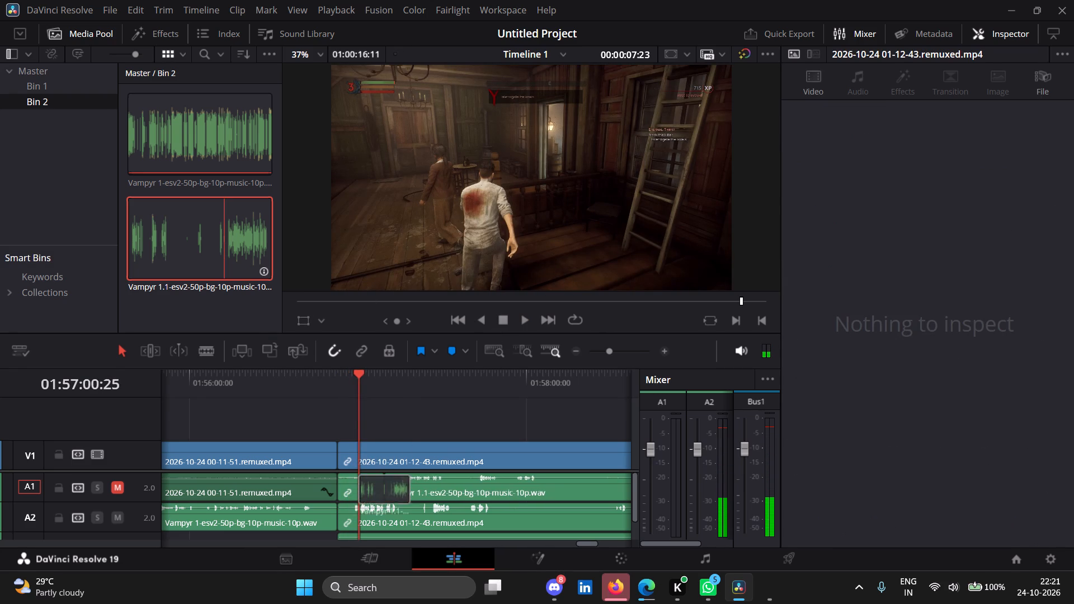
{"action": "left_click_drag", "start_coordinate": [384, 496], "coordinate": [343, 518]}
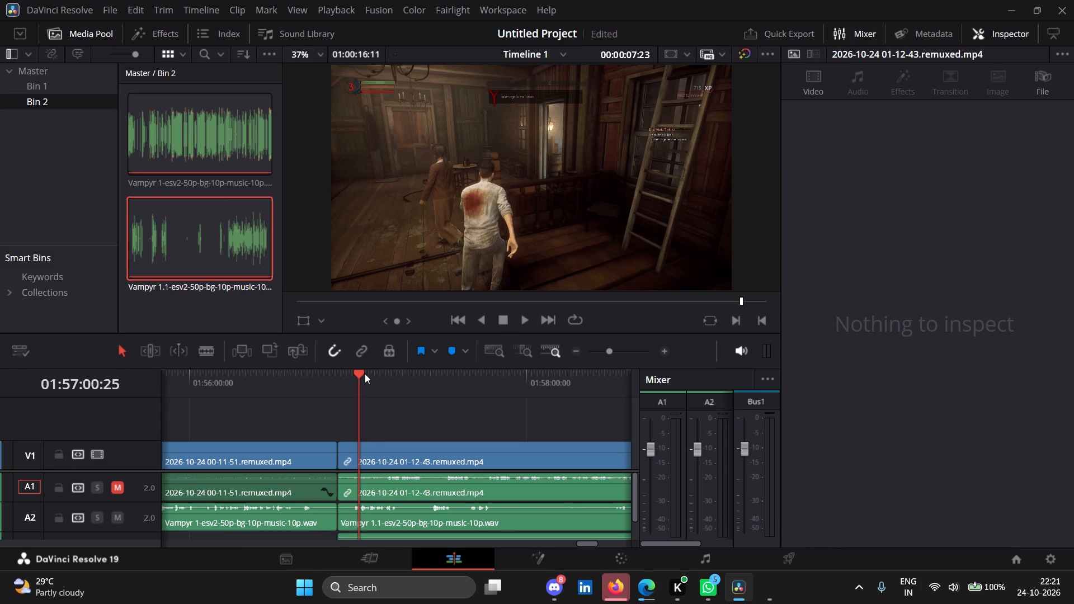
Play the second recording's opening to find the cut point, and split its V1, A1 and A2 clips at 01:56:58:41.
{"action": "left_click_drag", "start_coordinate": [361, 373], "coordinate": [347, 373]}
{"action": "left_click", "coordinate": [517, 318]}
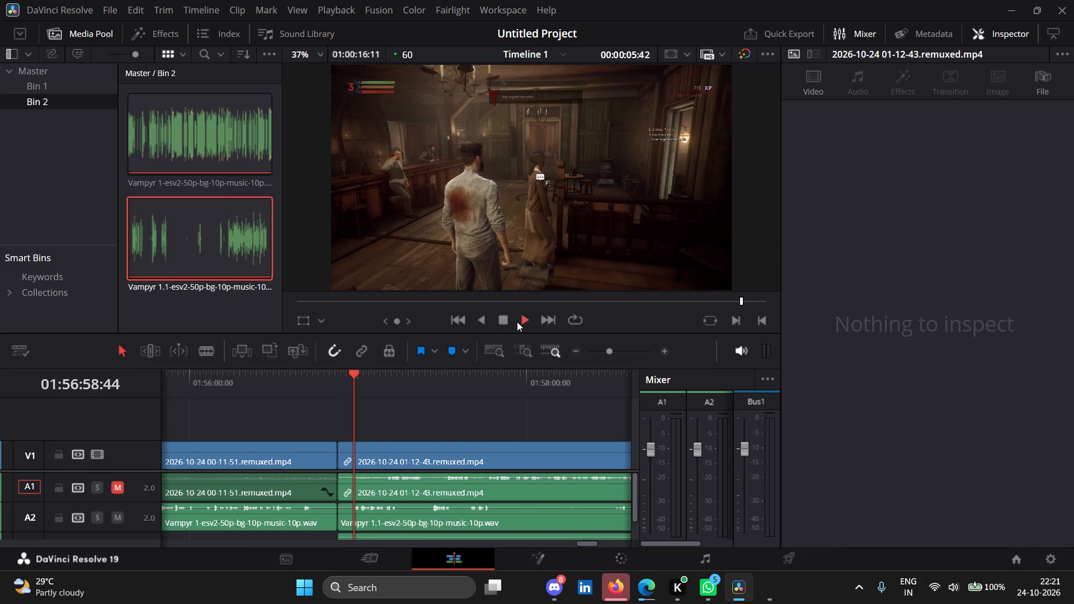
{"action": "left_click", "coordinate": [503, 322]}
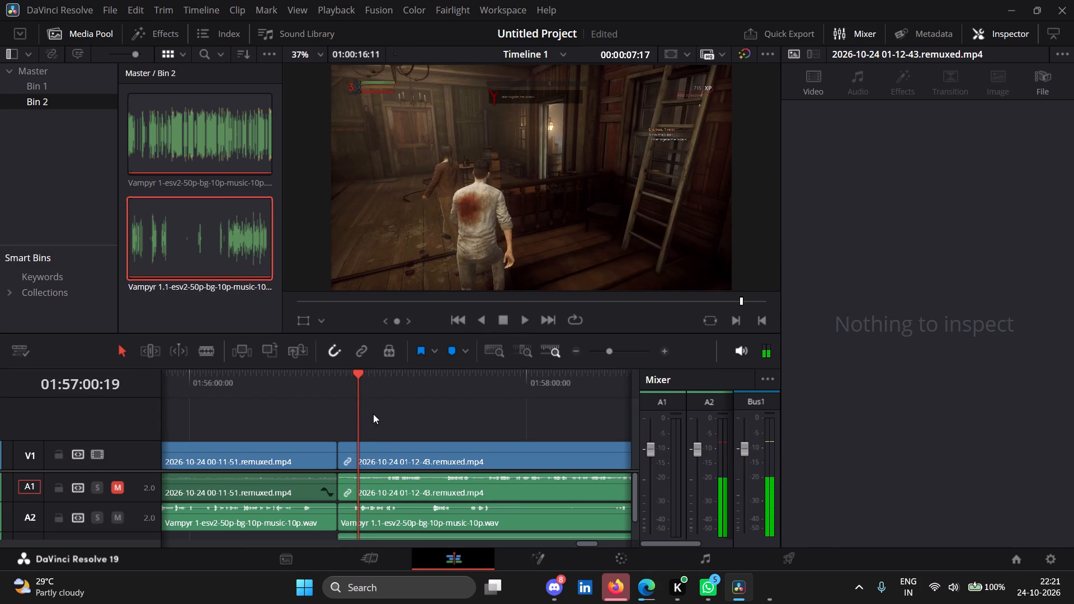
{"action": "left_click_drag", "start_coordinate": [359, 385], "coordinate": [354, 383]}
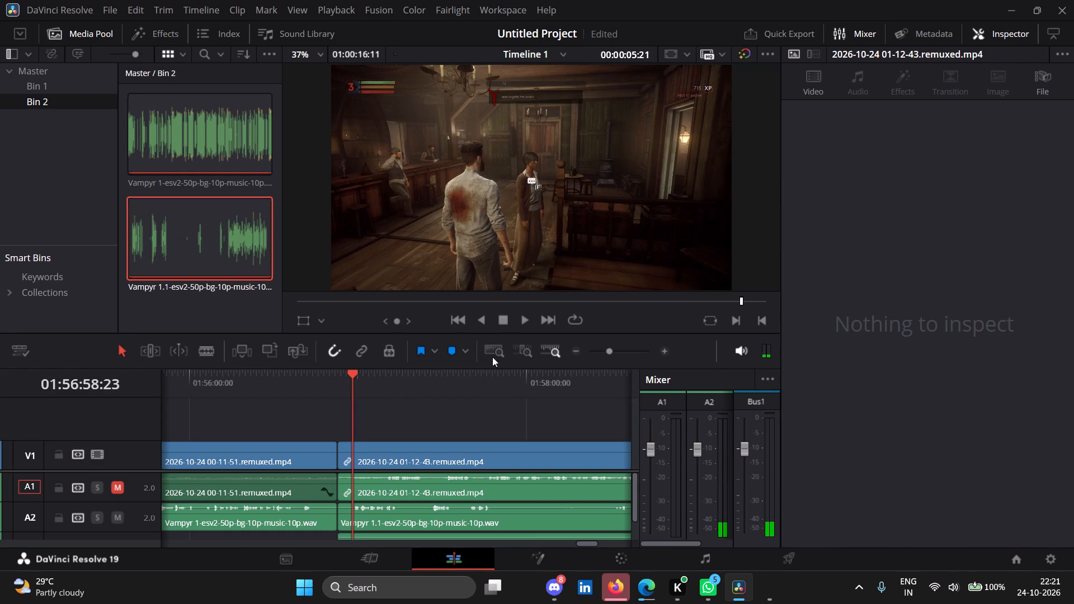
{"action": "double_click", "coordinate": [660, 352]}
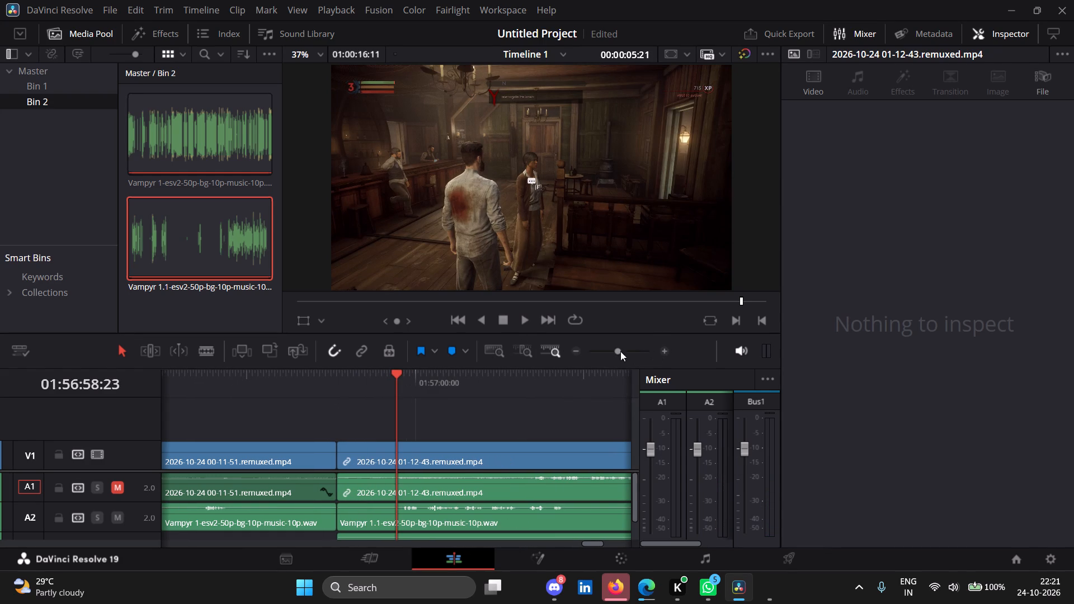
{"action": "left_click_drag", "start_coordinate": [395, 379], "coordinate": [401, 381]}
{"action": "left_click", "coordinate": [202, 355]}
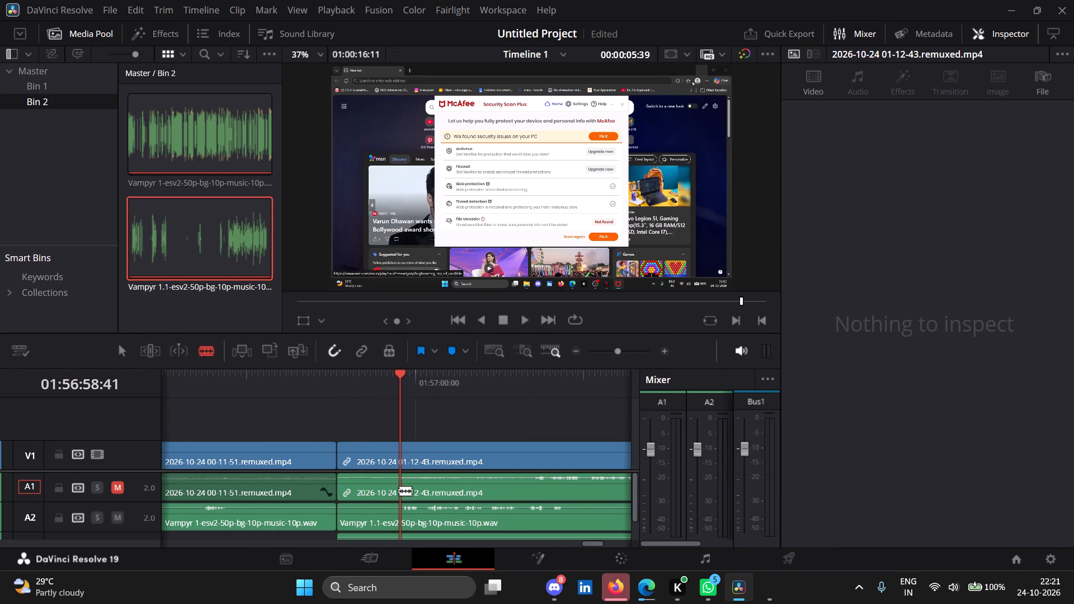
{"action": "left_click", "coordinate": [400, 516]}
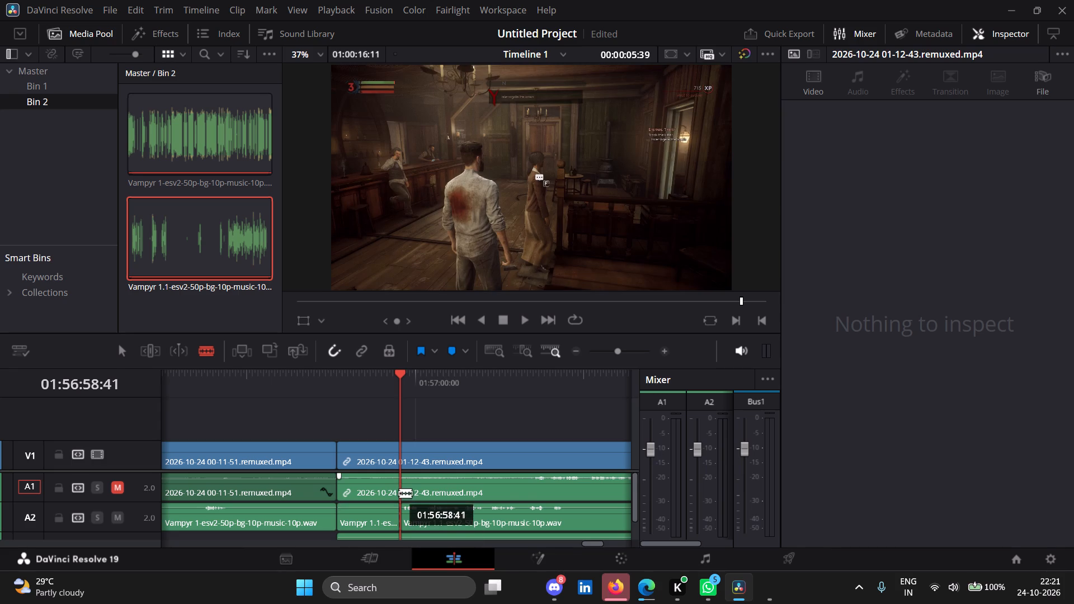
{"action": "left_click", "coordinate": [400, 492]}
{"action": "left_click", "coordinate": [403, 462]}
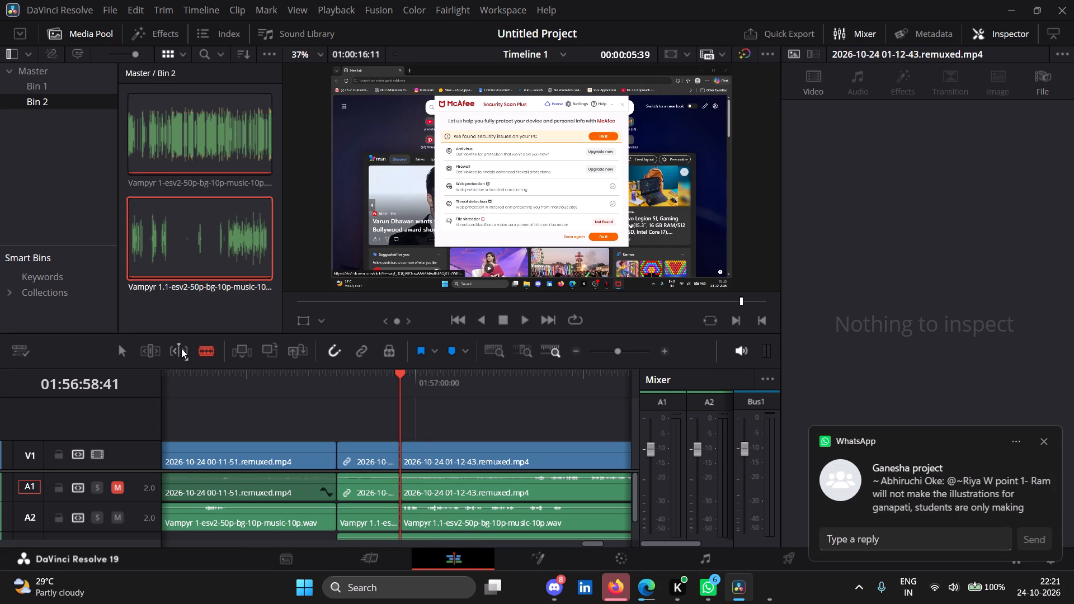
{"action": "left_click", "coordinate": [129, 348]}
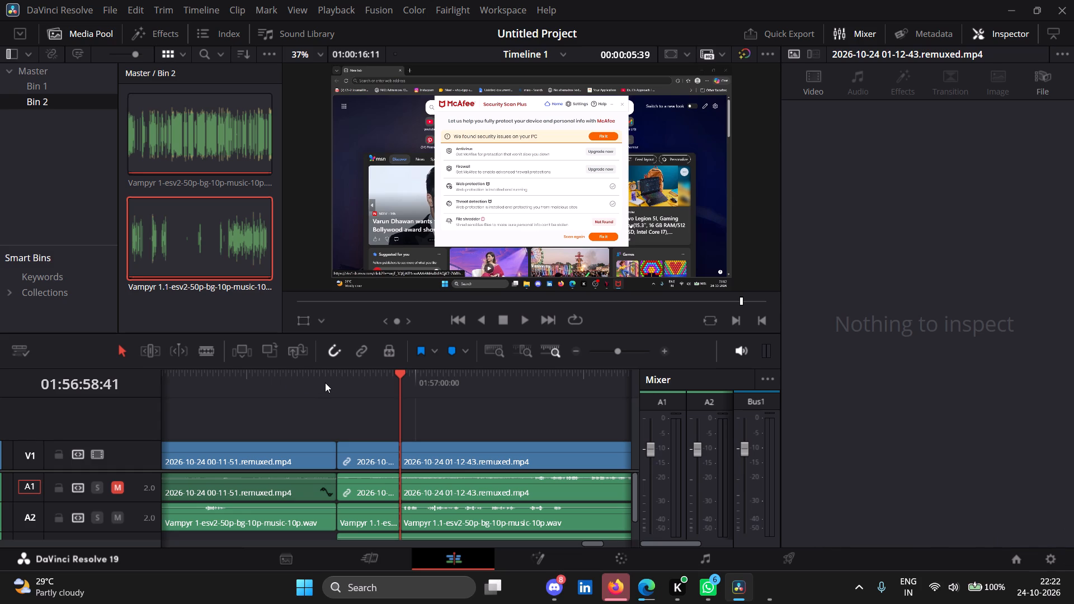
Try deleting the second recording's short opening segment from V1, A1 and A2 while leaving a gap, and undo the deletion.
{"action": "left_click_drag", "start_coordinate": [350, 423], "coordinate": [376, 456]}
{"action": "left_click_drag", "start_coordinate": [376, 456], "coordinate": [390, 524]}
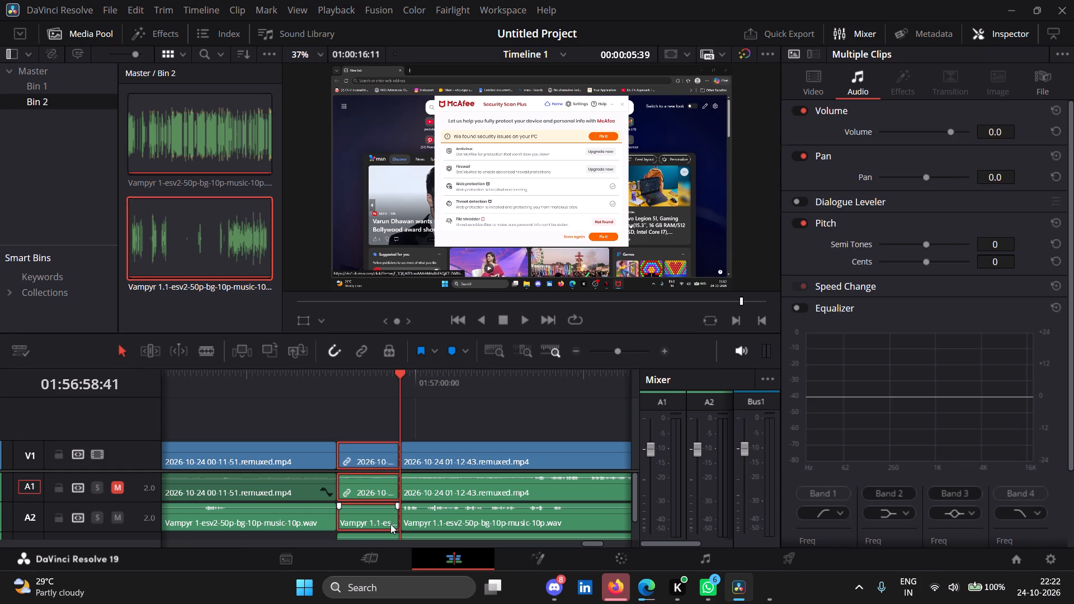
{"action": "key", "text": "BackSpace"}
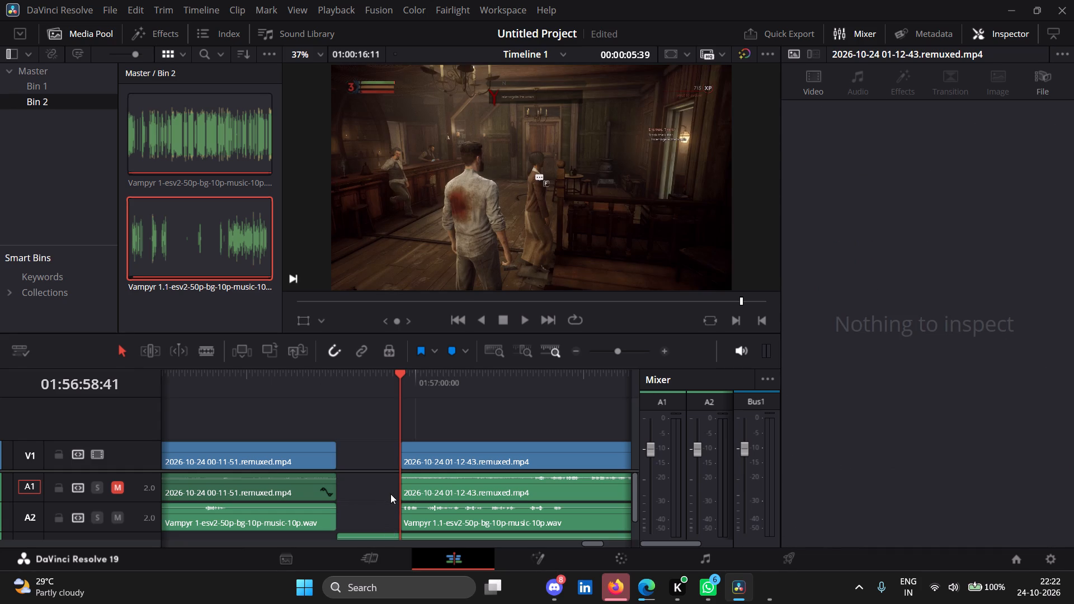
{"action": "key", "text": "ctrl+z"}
Ripple delete the second recording's short opening segment on V1, A1 and A2 so the remaining clips close the gap.
{"action": "left_click_drag", "start_coordinate": [352, 422], "coordinate": [374, 475]}
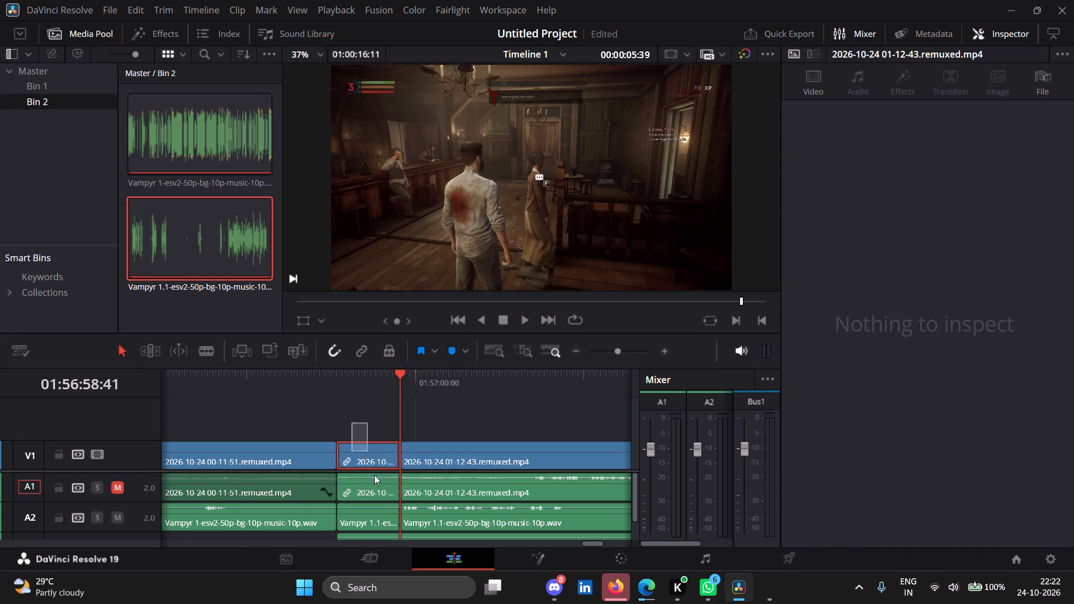
{"action": "left_click_drag", "start_coordinate": [374, 475], "coordinate": [385, 517]}
{"action": "key", "text": "Delete"}
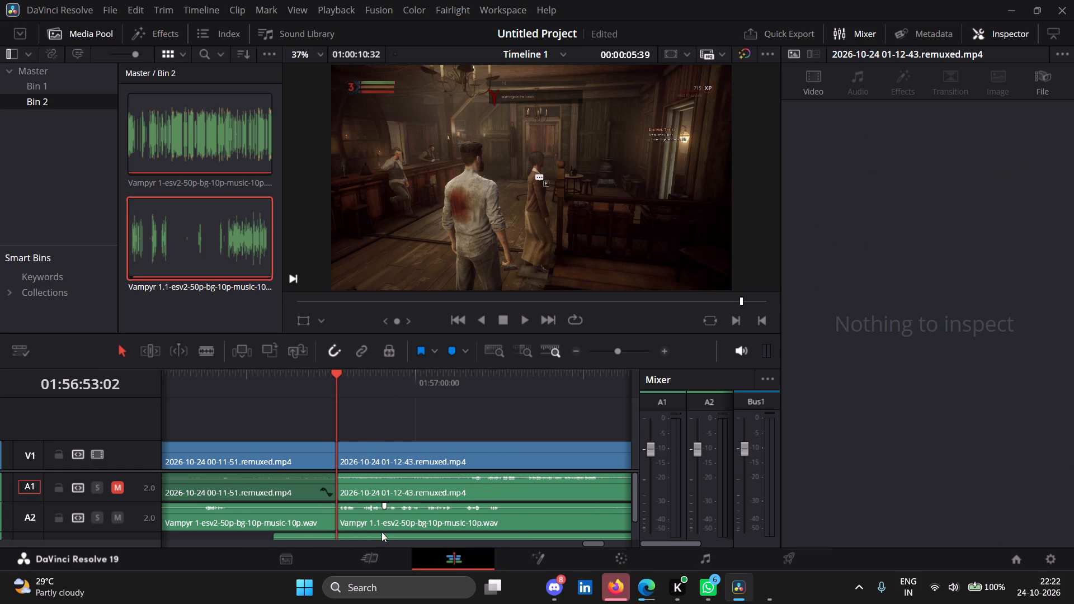
Delete the second recording's leftover original audio on track A3 without shifting the clips on the other tracks.
{"action": "left_click", "coordinate": [320, 535]}
{"action": "key", "text": "Delete"}
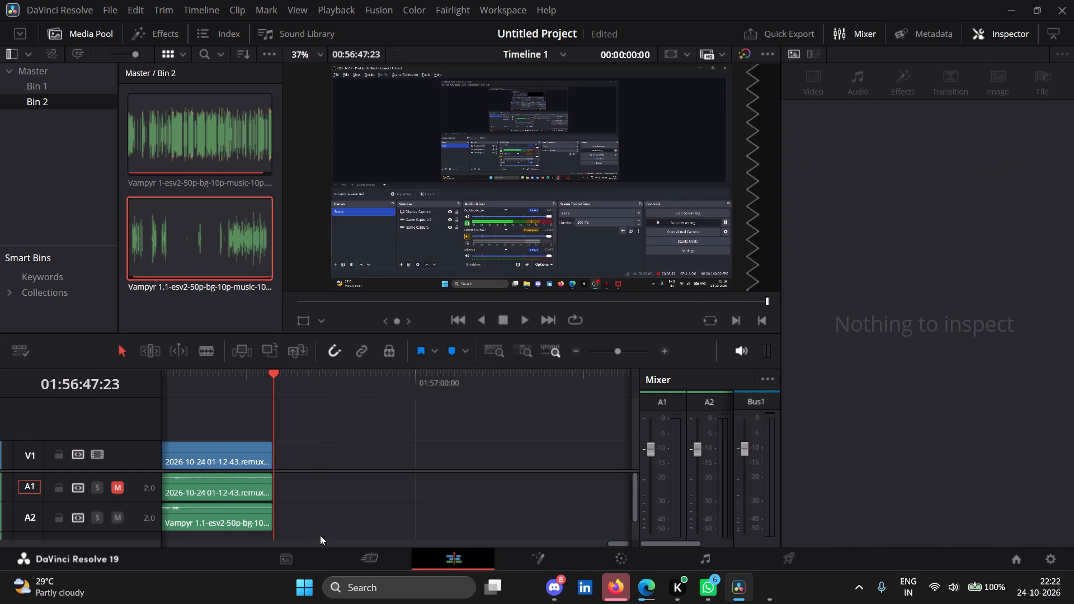
{"action": "key", "text": "ctrl+z"}
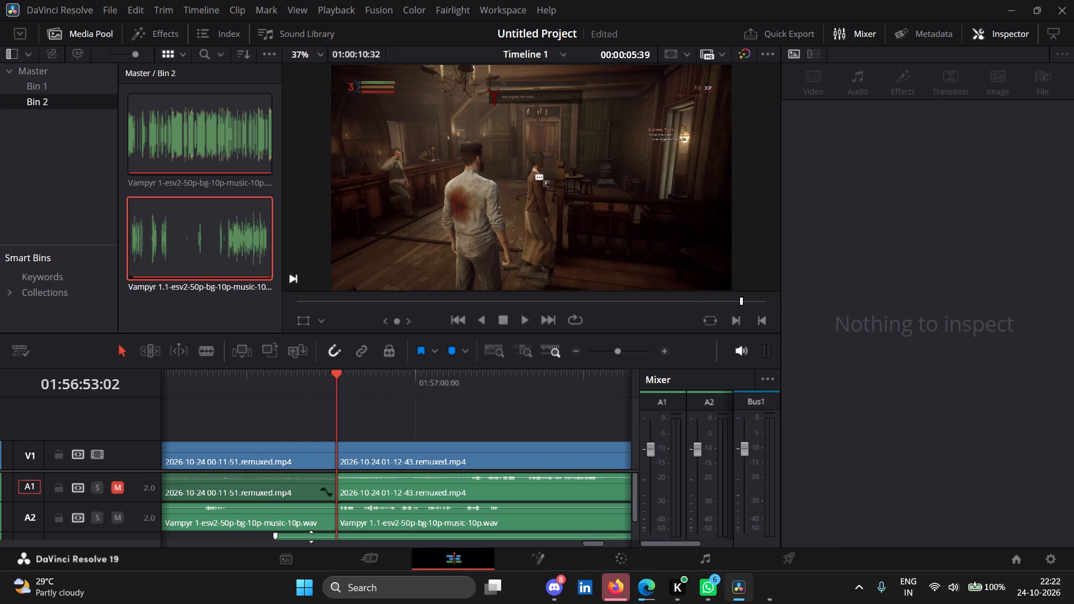
{"action": "left_click", "coordinate": [311, 537]}
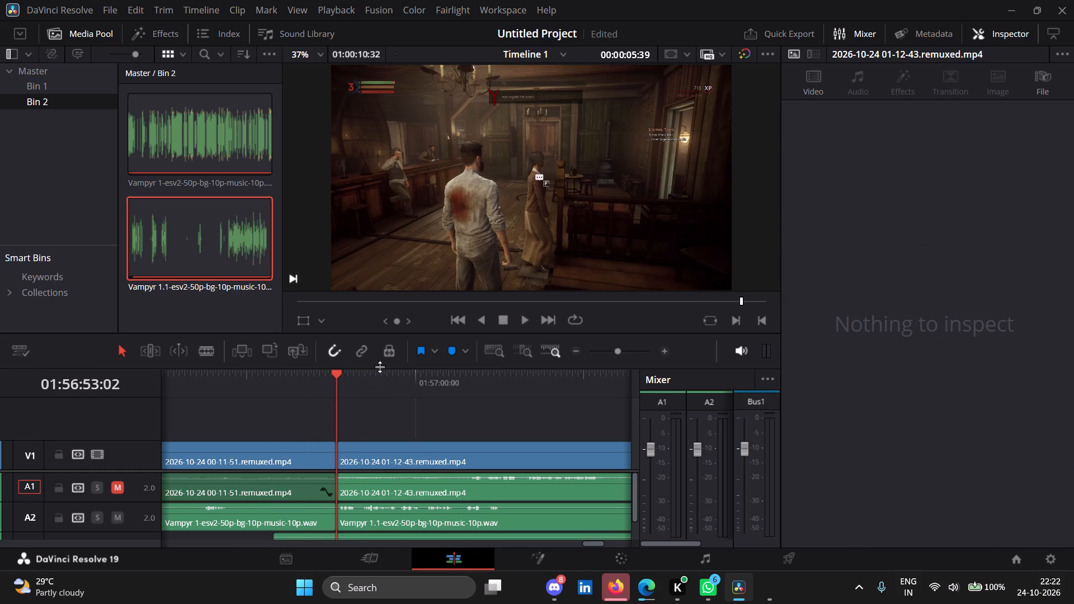
{"action": "left_click_drag", "start_coordinate": [380, 367], "coordinate": [377, 319]}
{"action": "left_click", "coordinate": [457, 522]}
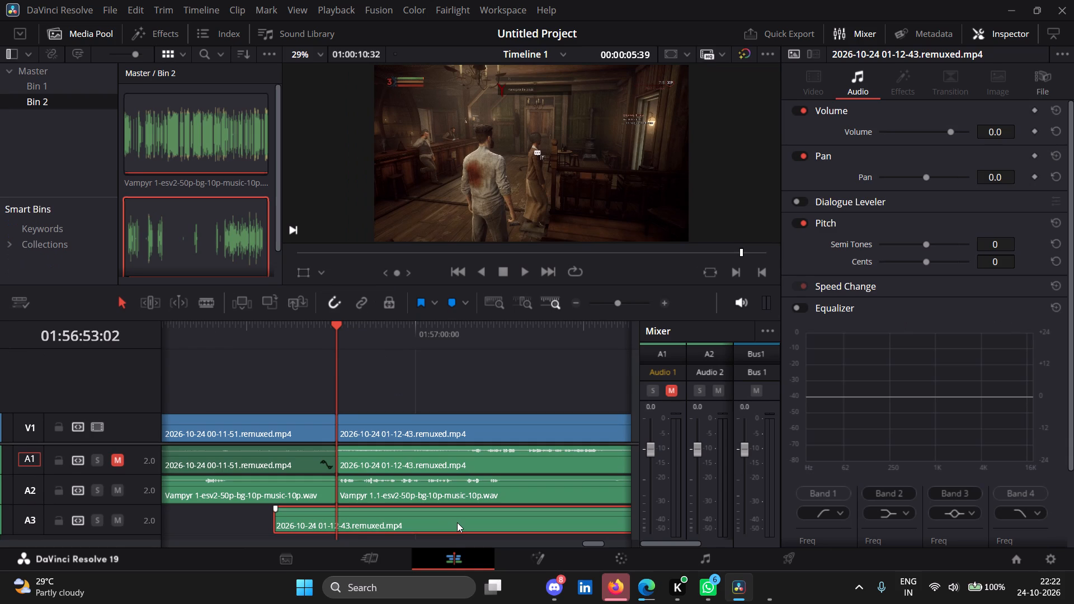
{"action": "key", "text": "BackSpace"}
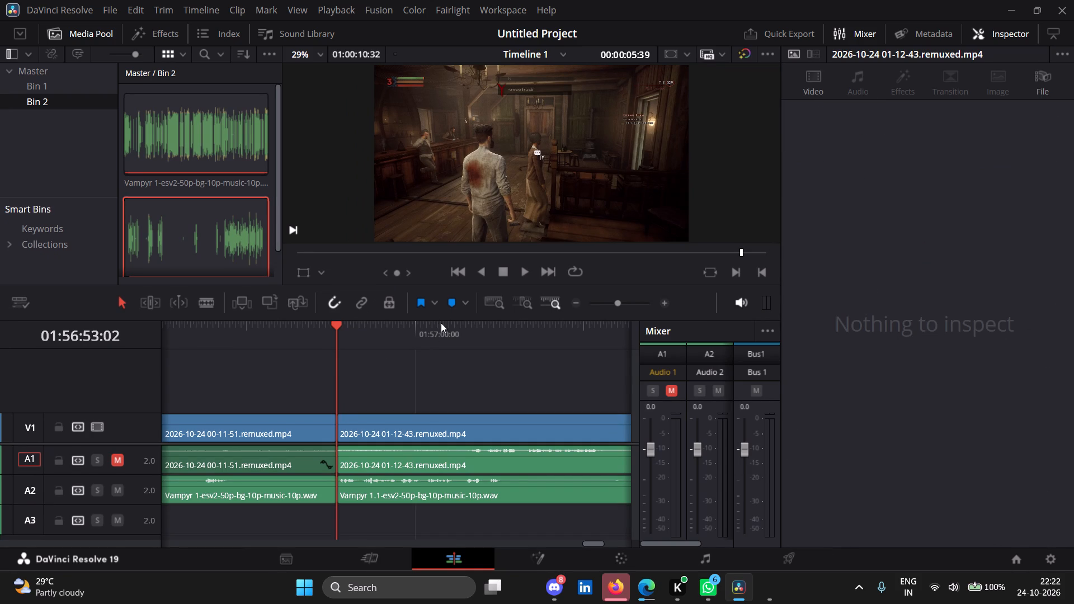
Play around the join and the first recording's last seconds to find where its usable gameplay ends.
{"action": "left_click_drag", "start_coordinate": [442, 319], "coordinate": [447, 419]}
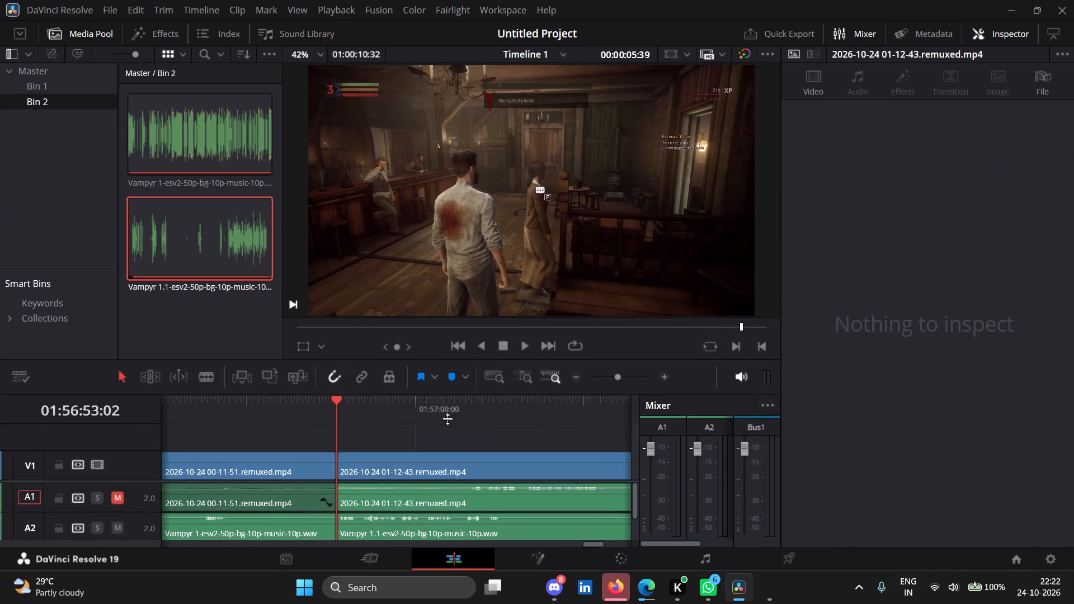
{"action": "left_click_drag", "start_coordinate": [447, 419], "coordinate": [447, 421]}
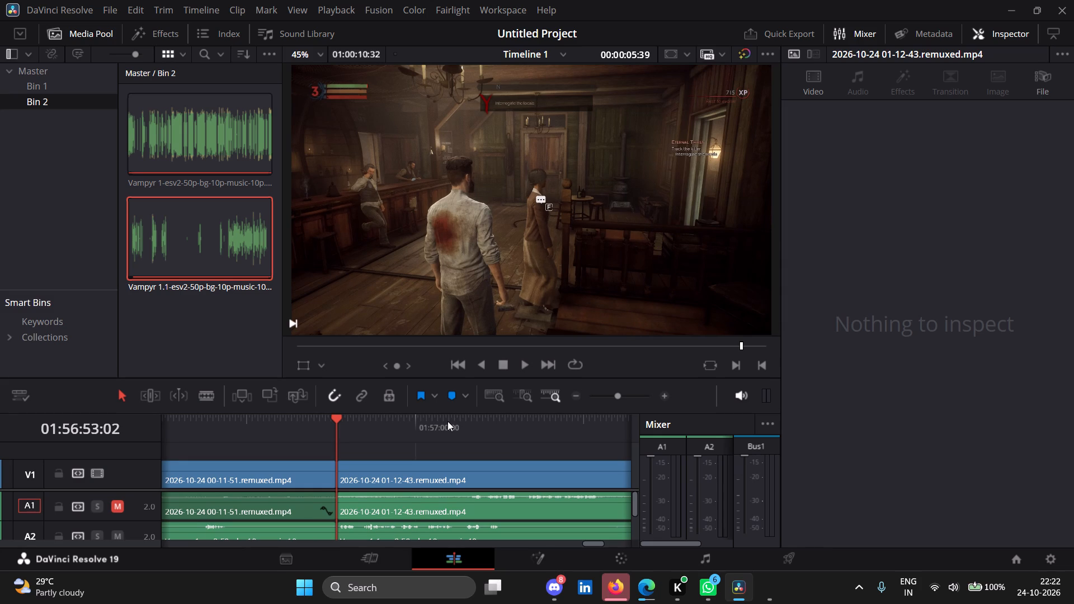
{"action": "left_click", "coordinate": [522, 362]}
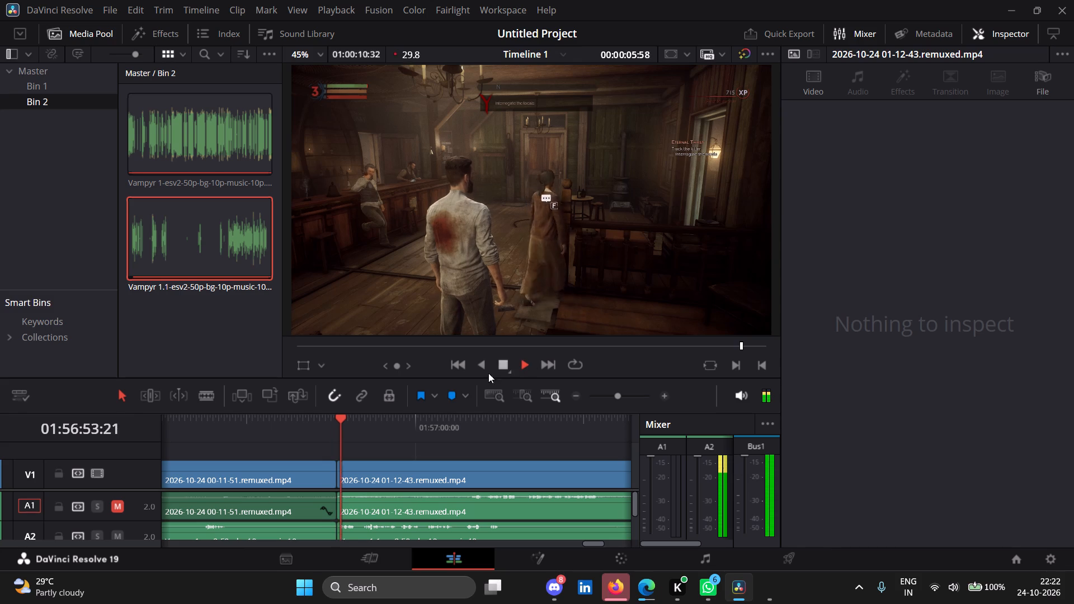
{"action": "left_click_drag", "start_coordinate": [356, 420], "coordinate": [314, 420]}
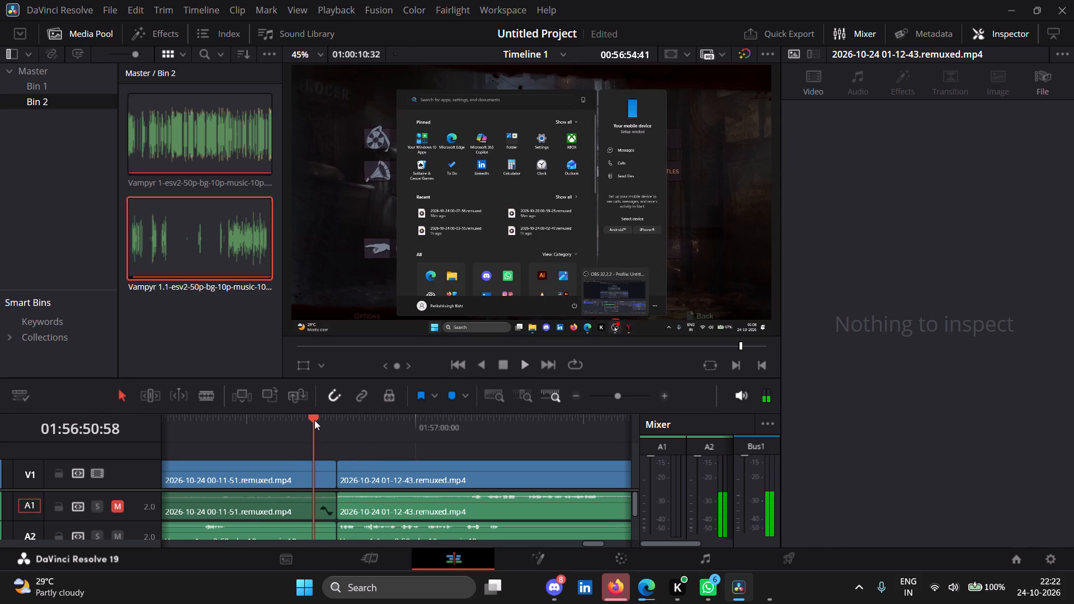
{"action": "left_click_drag", "start_coordinate": [314, 420], "coordinate": [304, 419]}
{"action": "left_click_drag", "start_coordinate": [433, 376], "coordinate": [440, 312]}
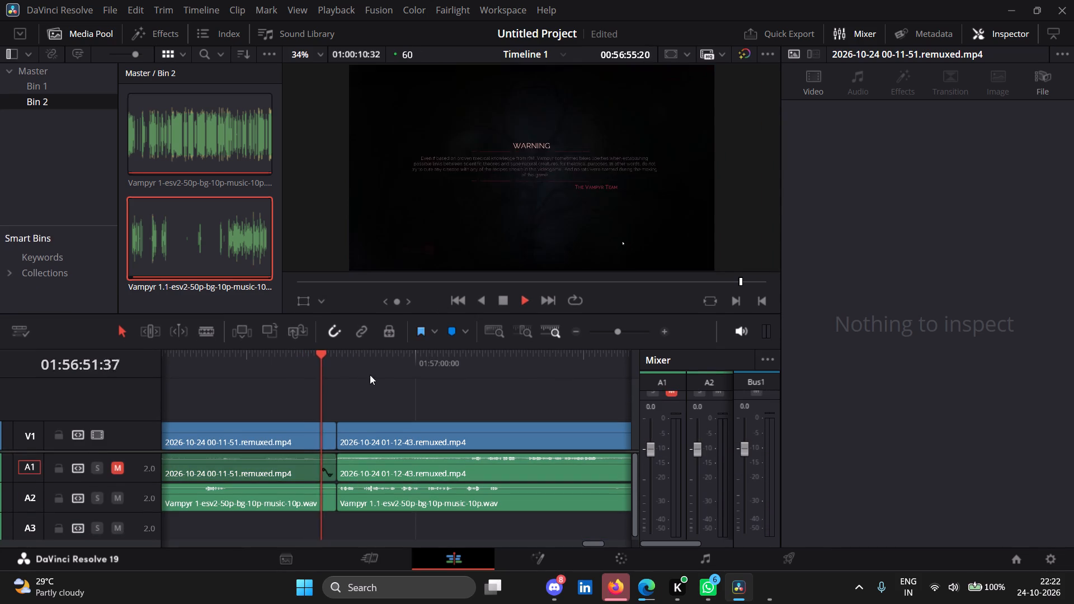
{"action": "left_click_drag", "start_coordinate": [323, 364], "coordinate": [284, 361]}
{"action": "left_click_drag", "start_coordinate": [282, 361], "coordinate": [253, 358]}
{"action": "left_click", "coordinate": [253, 358]}
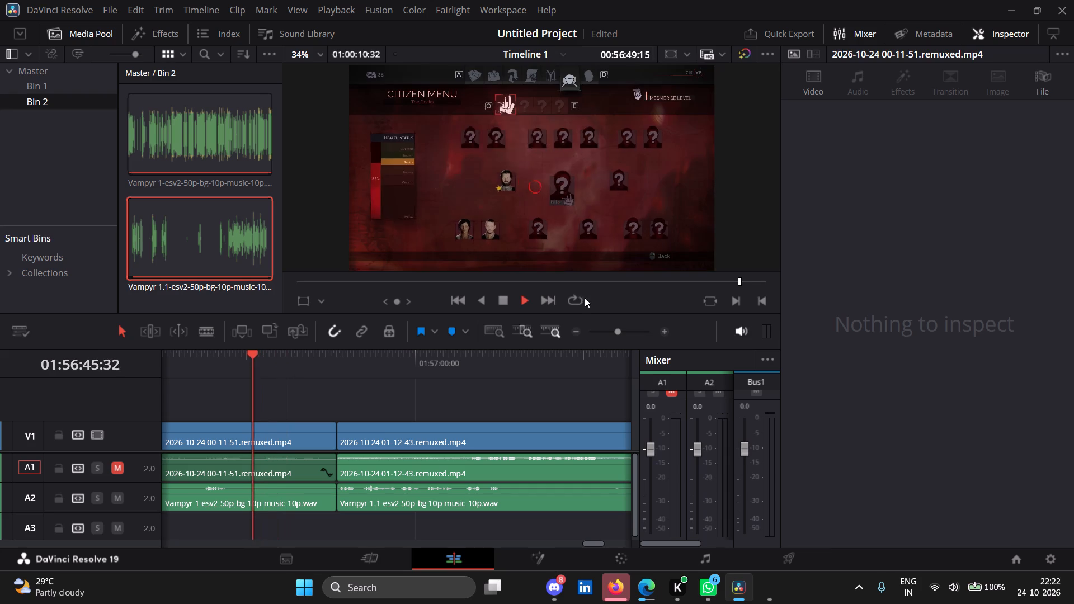
{"action": "left_click", "coordinate": [505, 298]}
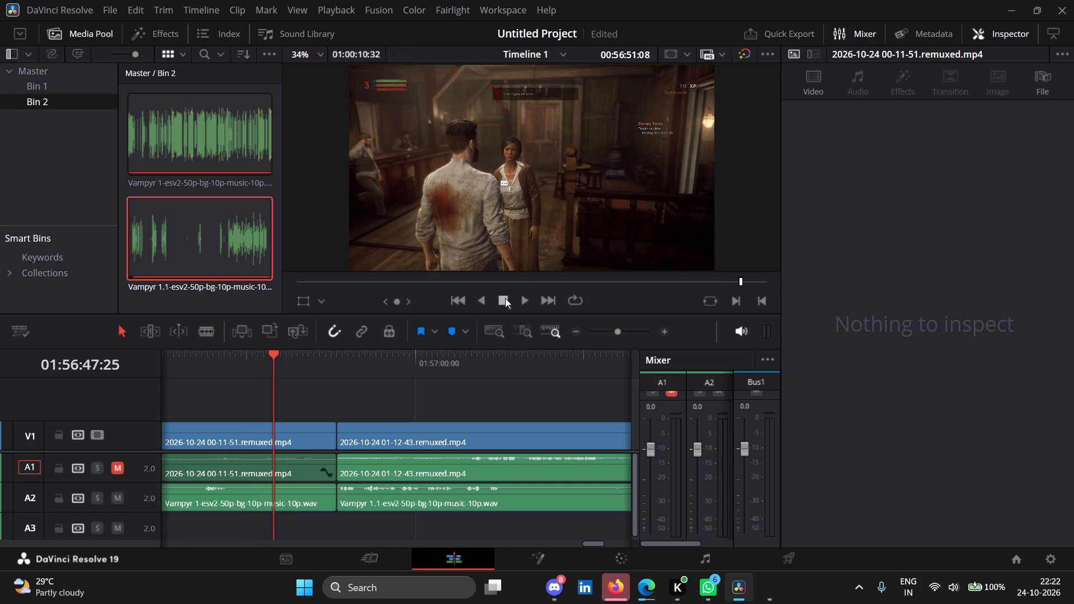
Split the first recording's V1, A1 and A2 clips at 01:56:47:25 and ripple-delete the pieces up to the join.
{"action": "left_click", "coordinate": [213, 332]}
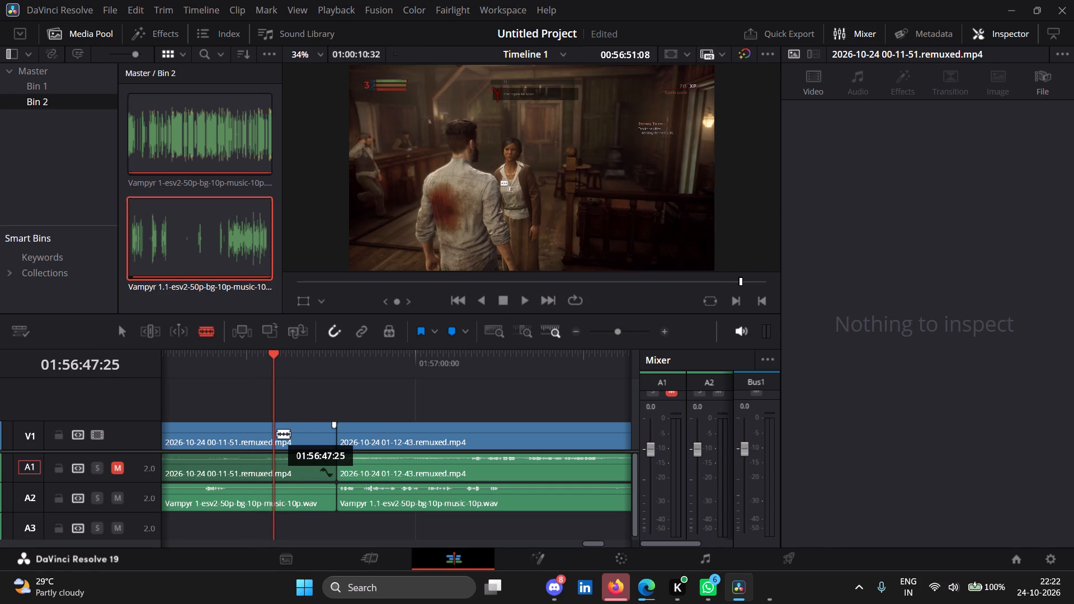
{"action": "left_click", "coordinate": [277, 433]}
{"action": "left_click", "coordinate": [276, 467]}
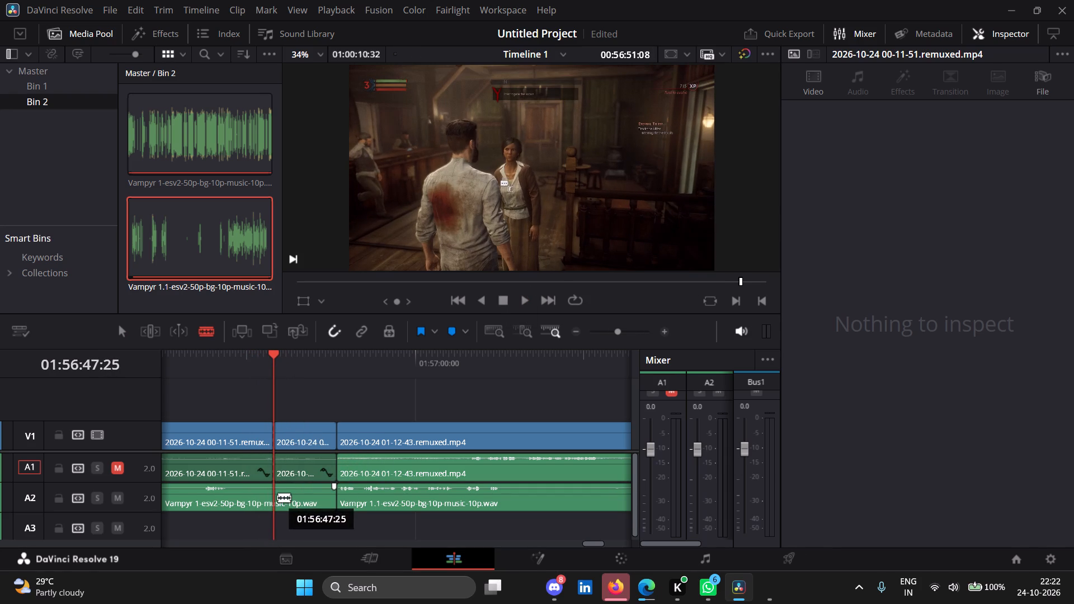
{"action": "left_click", "coordinate": [276, 497]}
{"action": "left_click_drag", "start_coordinate": [282, 407], "coordinate": [317, 510]}
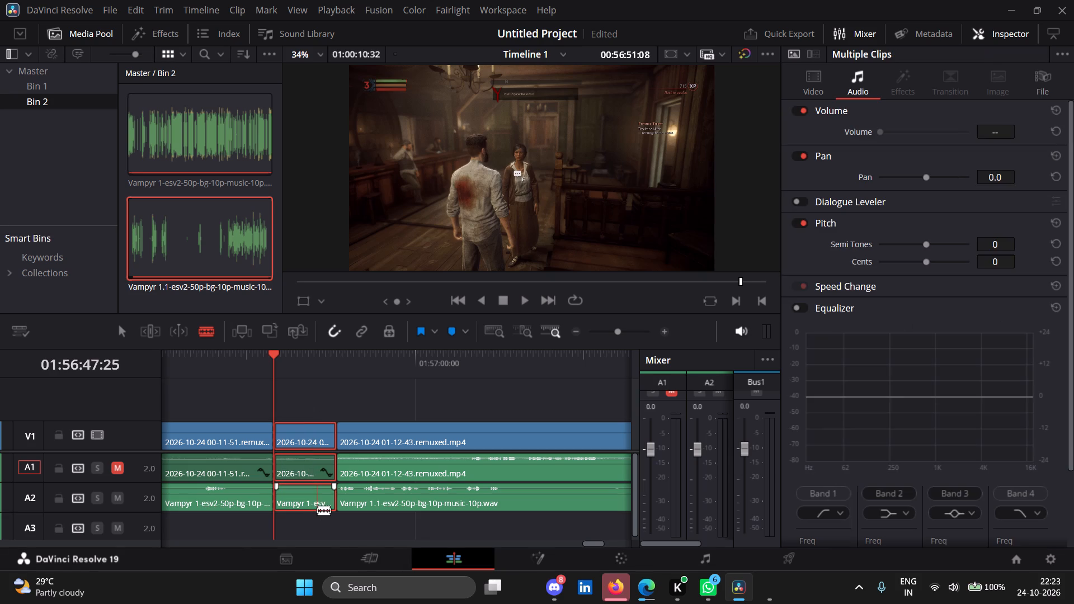
{"action": "key", "text": "Delete"}
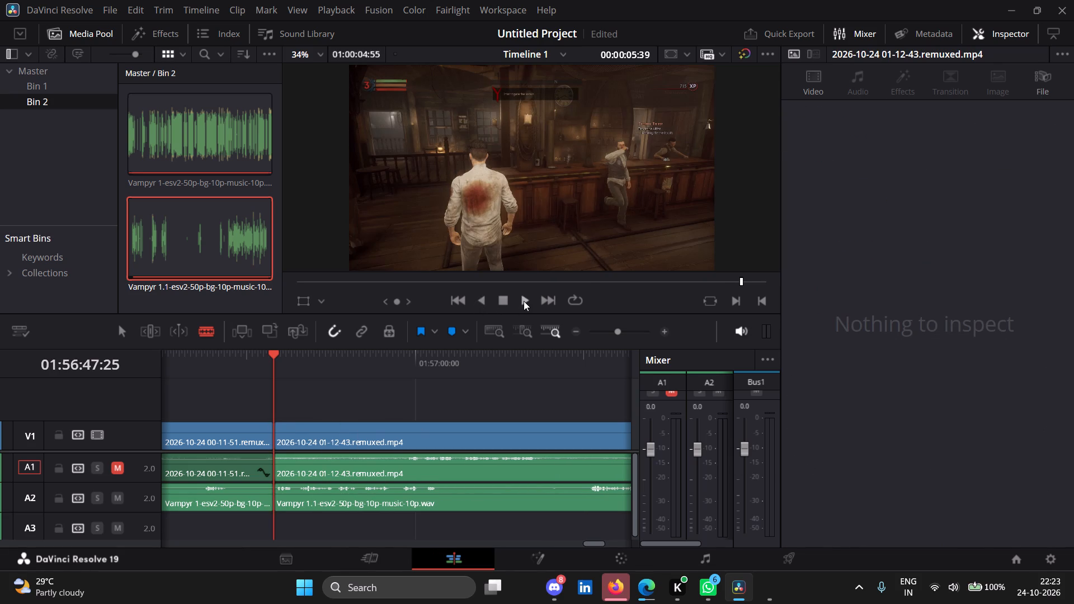
Play the second recording's opening from the new join with A1 muted to check the enhanced A2 audio.
{"action": "left_click", "coordinate": [524, 301]}
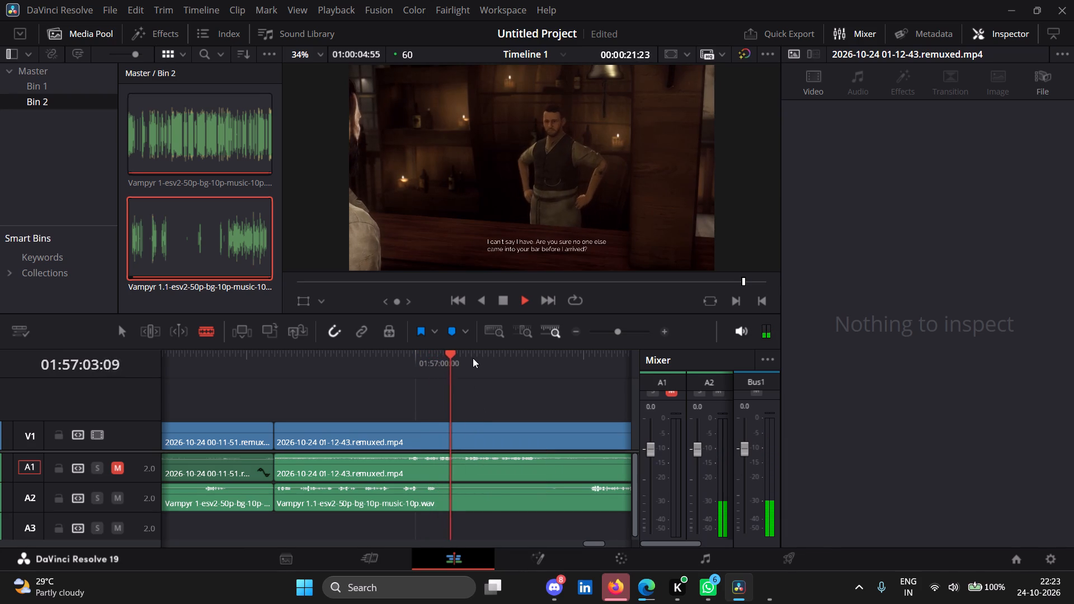
{"action": "left_click", "coordinate": [505, 295]}
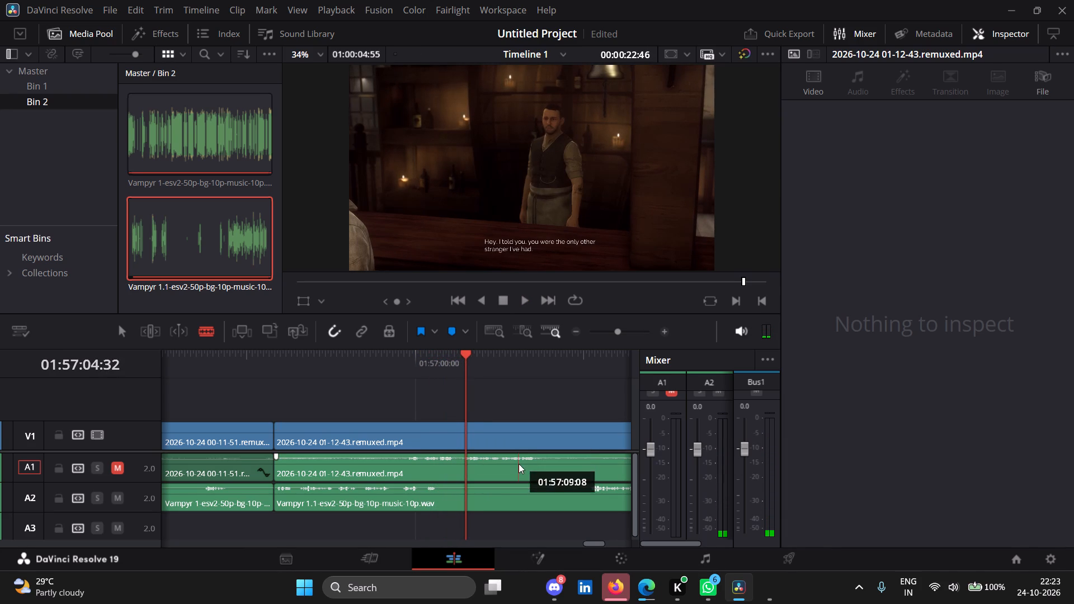
{"action": "left_click", "coordinate": [124, 333]}
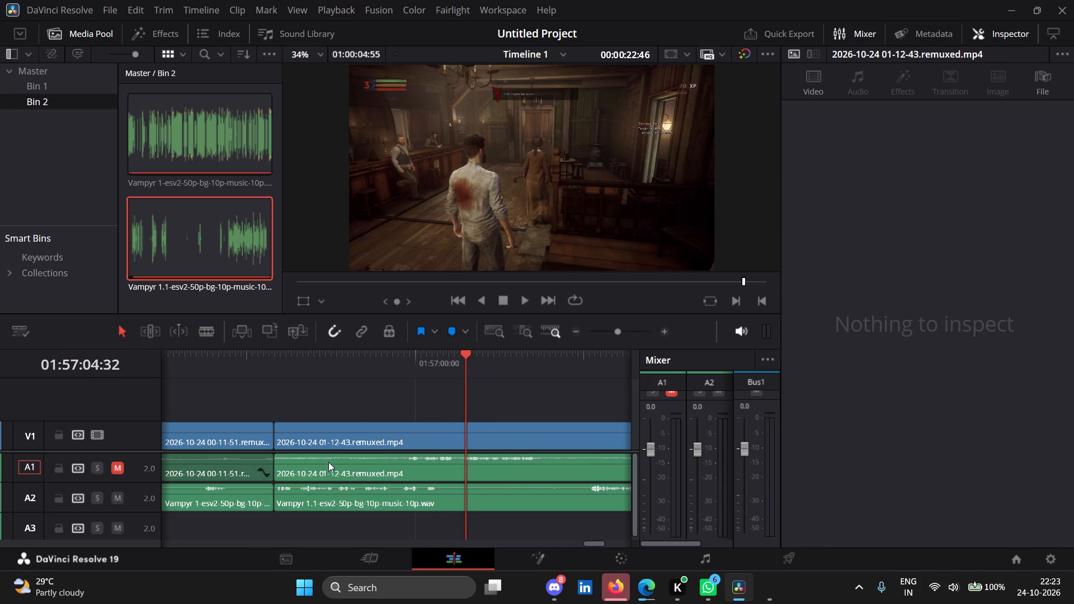
Unmute track A1 and replay the second recording's opening from the join to hear both audio tracks together.
{"action": "left_click", "coordinate": [119, 464]}
{"action": "left_click_drag", "start_coordinate": [460, 377], "coordinate": [354, 378]}
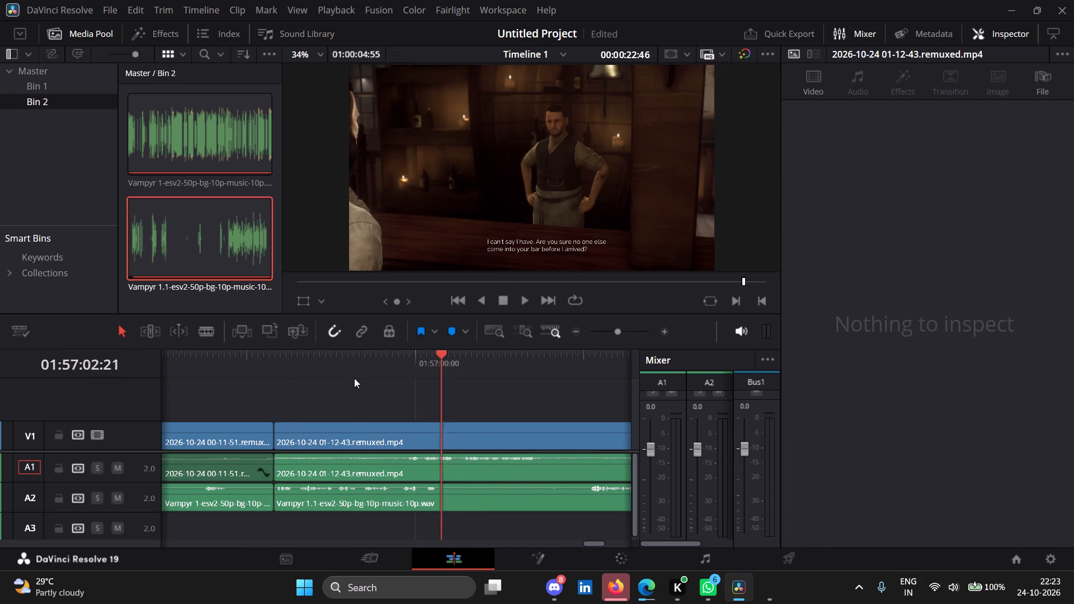
{"action": "left_click_drag", "start_coordinate": [354, 378], "coordinate": [277, 381]}
{"action": "left_click", "coordinate": [518, 295]}
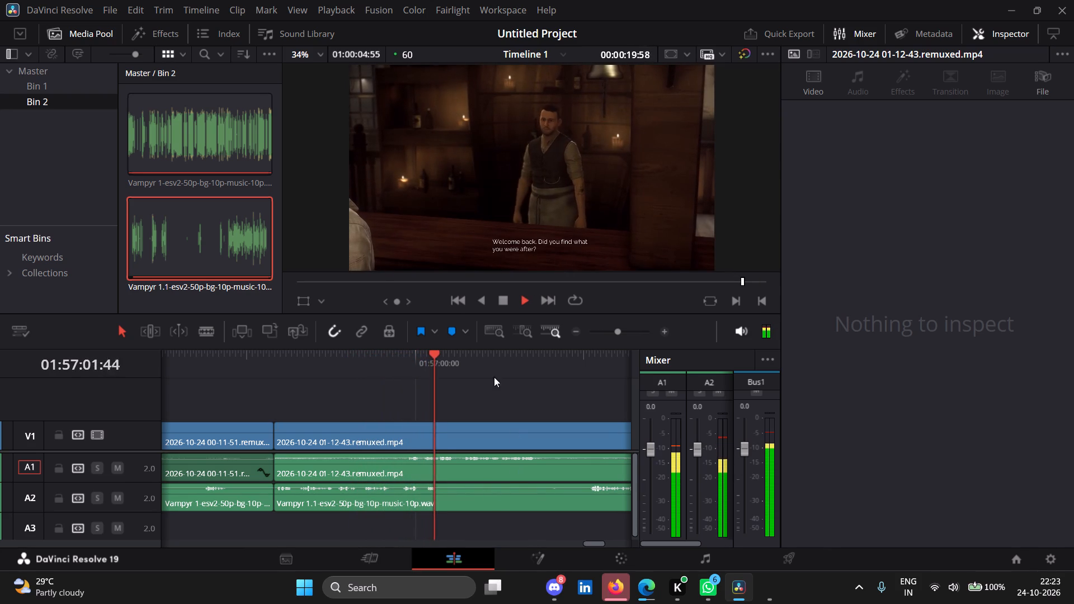
{"action": "left_click", "coordinate": [505, 296]}
Lower the volume of the second recording's A1 clip to -10.0.
{"action": "left_click", "coordinate": [531, 460]}
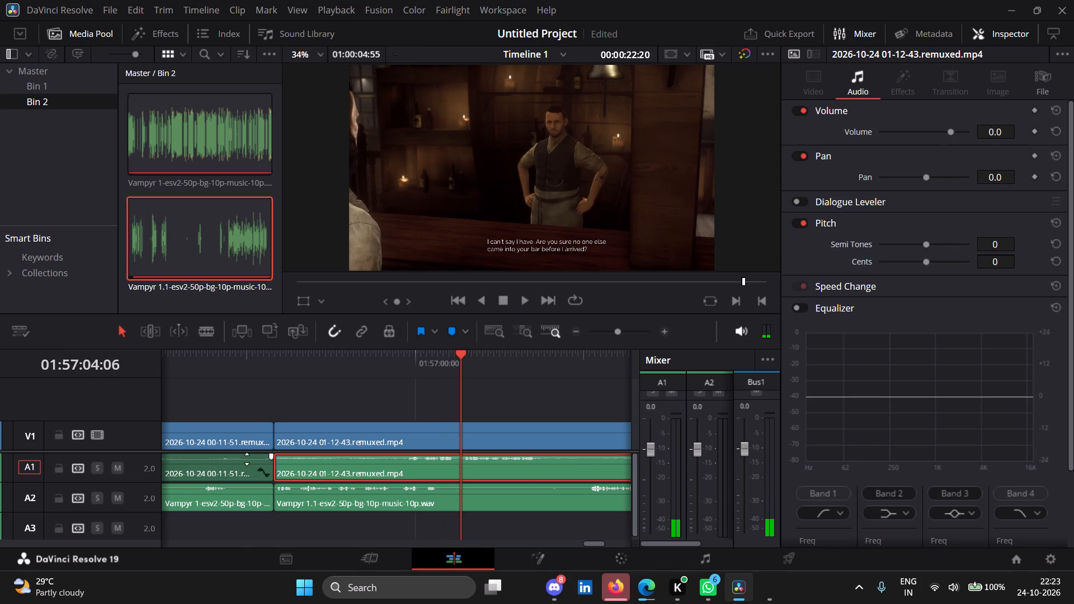
{"action": "left_click", "coordinate": [229, 468]}
{"action": "left_click", "coordinate": [404, 464]}
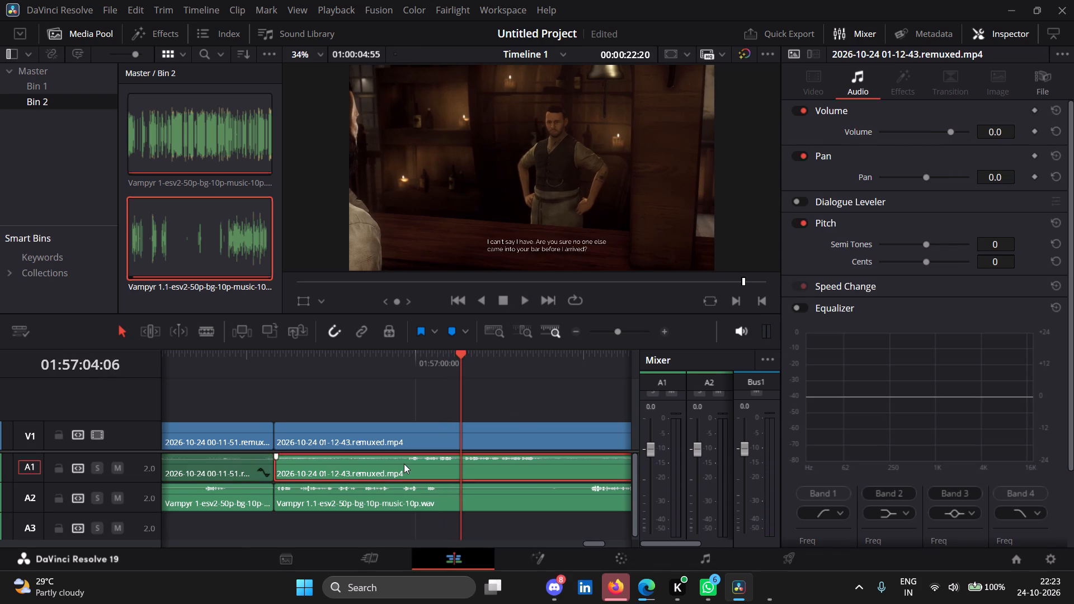
{"action": "left_click_drag", "start_coordinate": [991, 131], "coordinate": [985, 128]}
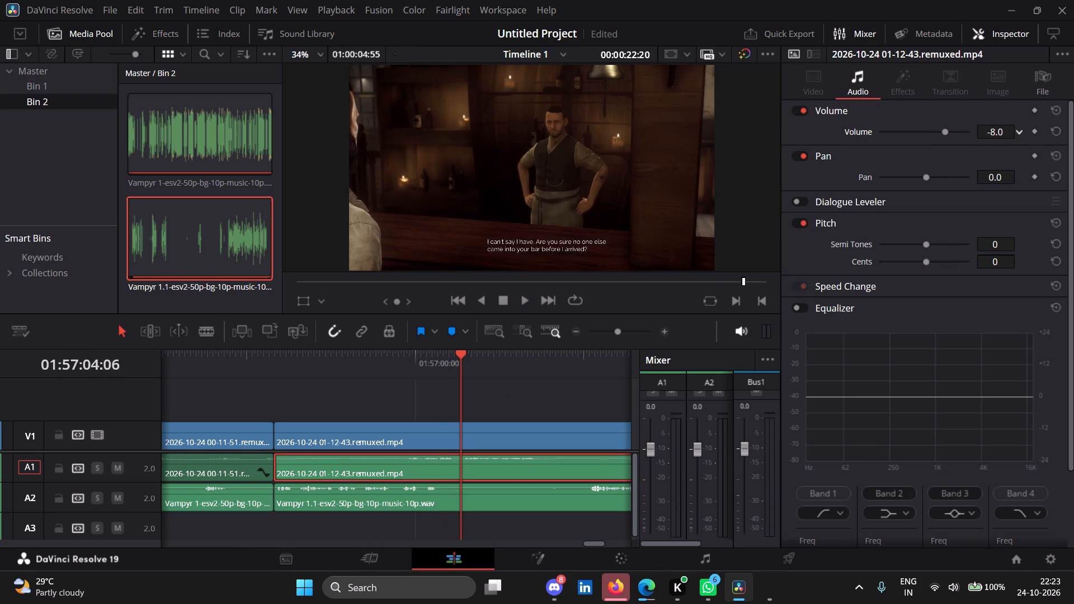
{"action": "left_click_drag", "start_coordinate": [985, 128], "coordinate": [984, 127]}
Play the last seconds of the second recording to find where its usable gameplay ends.
{"action": "left_click_drag", "start_coordinate": [467, 362], "coordinate": [579, 386]}
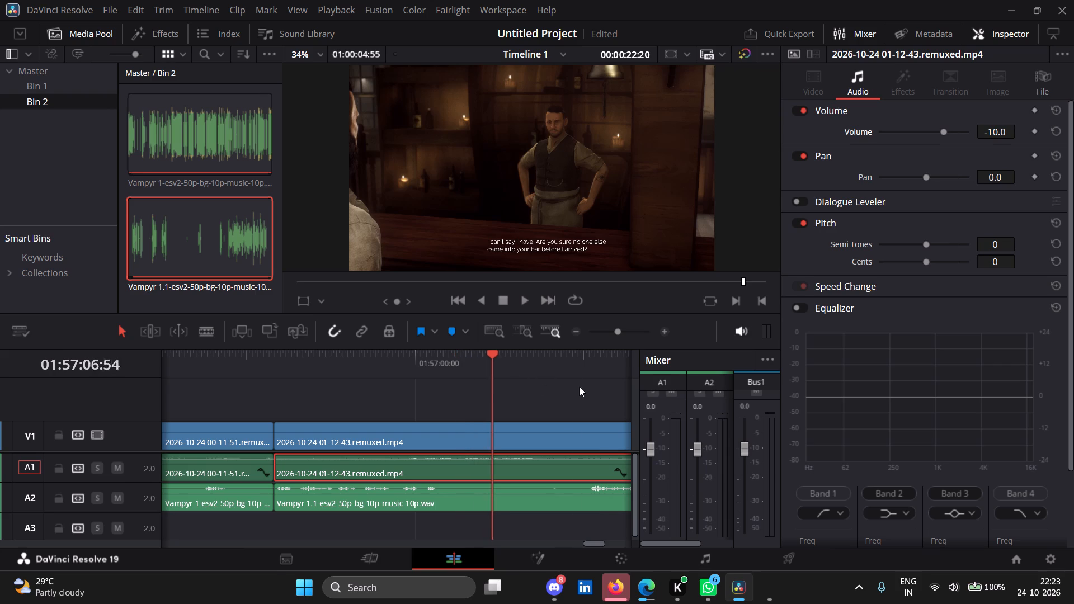
{"action": "left_click_drag", "start_coordinate": [579, 386], "coordinate": [610, 418]}
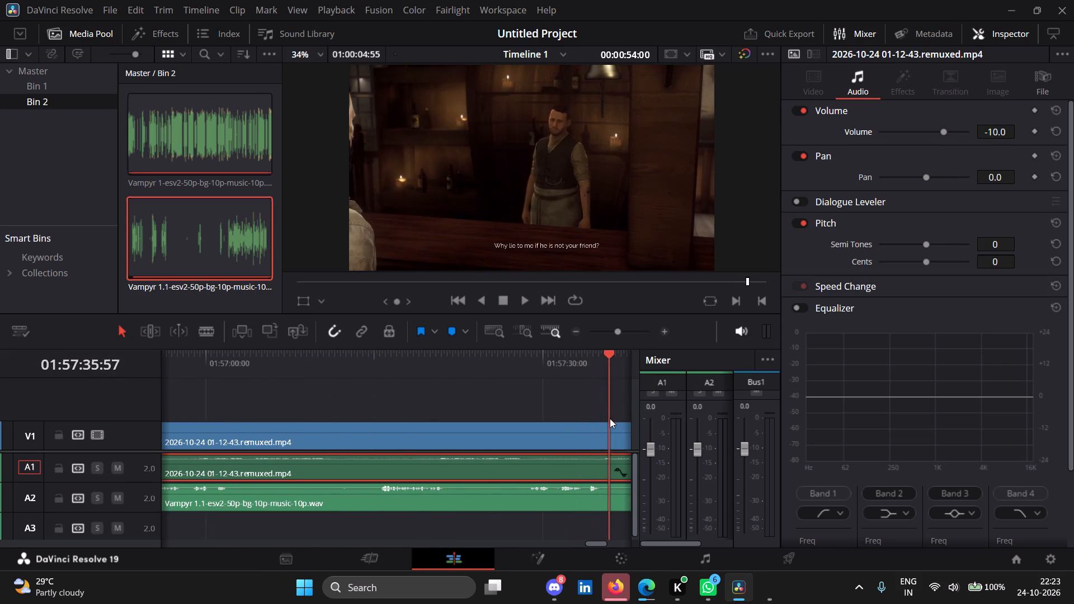
{"action": "left_click_drag", "start_coordinate": [610, 418], "coordinate": [569, 425]}
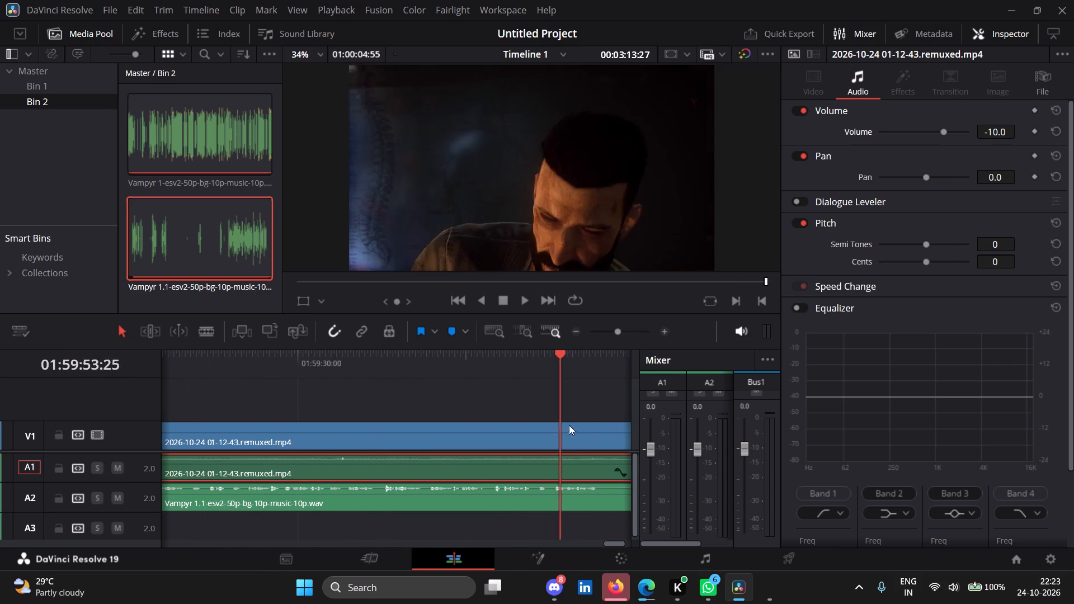
{"action": "left_click_drag", "start_coordinate": [569, 425], "coordinate": [488, 415]}
{"action": "left_click", "coordinate": [527, 298]}
{"action": "double_click", "coordinate": [572, 330]}
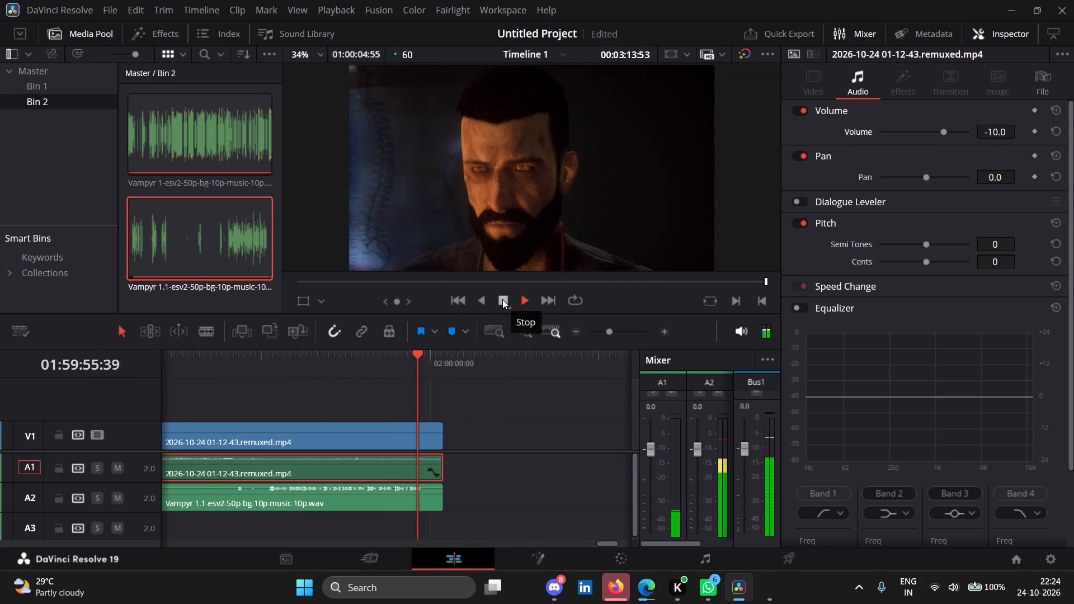
{"action": "left_click", "coordinate": [502, 299]}
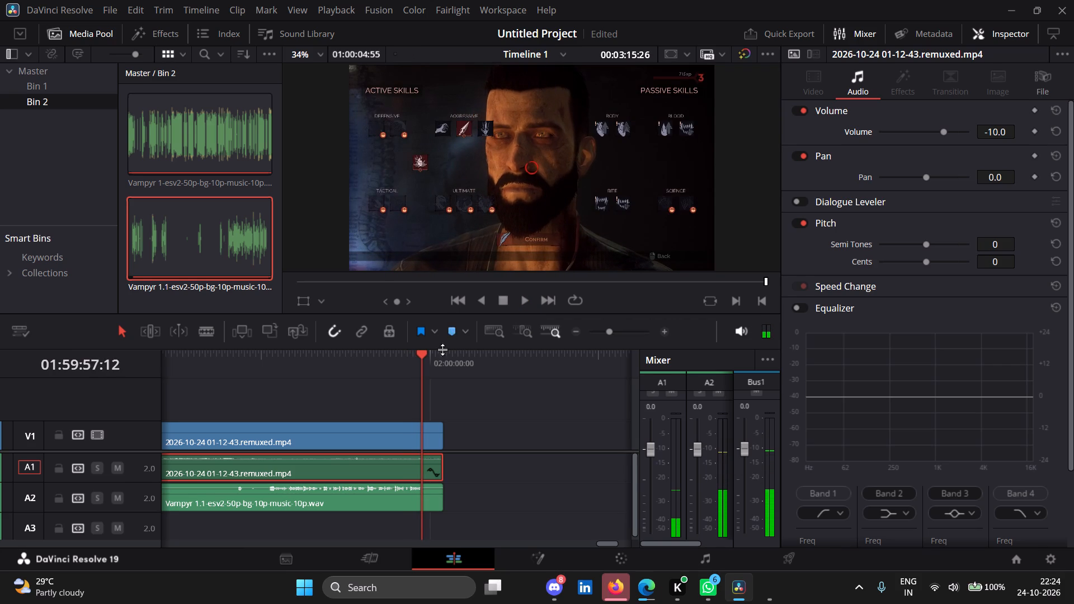
Split the second recording's V1, A1 and A2 clips at 01:59:56:54 and delete the pieces after the cut.
{"action": "left_click", "coordinate": [418, 361]}
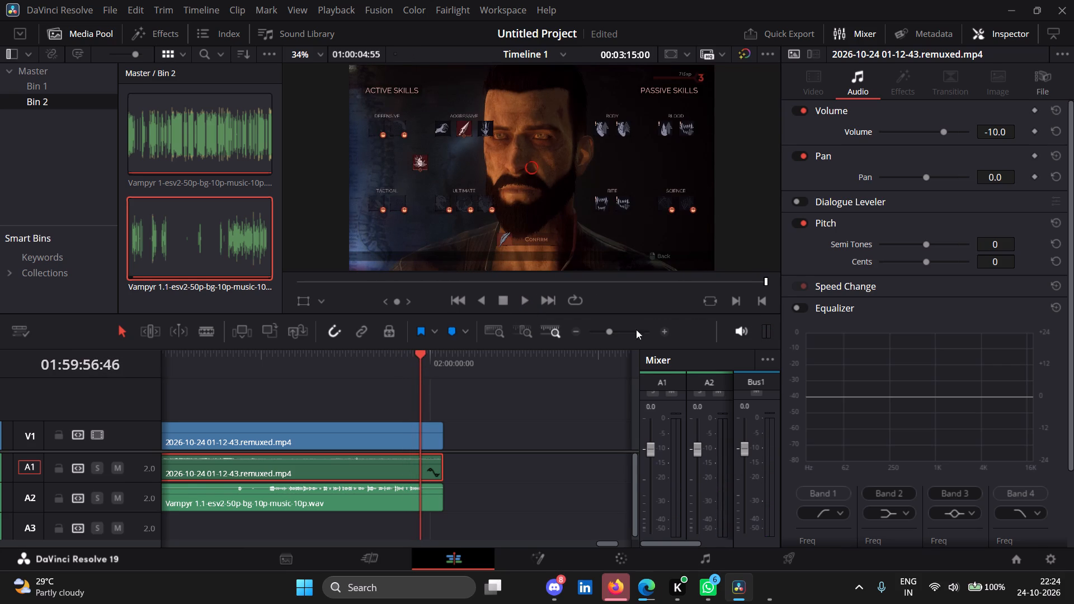
{"action": "left_click", "coordinate": [659, 332]}
{"action": "left_click", "coordinate": [659, 332]}
{"action": "left_click_drag", "start_coordinate": [395, 352], "coordinate": [389, 351]}
{"action": "left_click", "coordinate": [384, 351]}
{"action": "left_click_drag", "start_coordinate": [385, 349], "coordinate": [403, 353]}
{"action": "left_click_drag", "start_coordinate": [385, 355], "coordinate": [399, 358]}
{"action": "left_click", "coordinate": [399, 358]}
{"action": "left_click", "coordinate": [205, 336]}
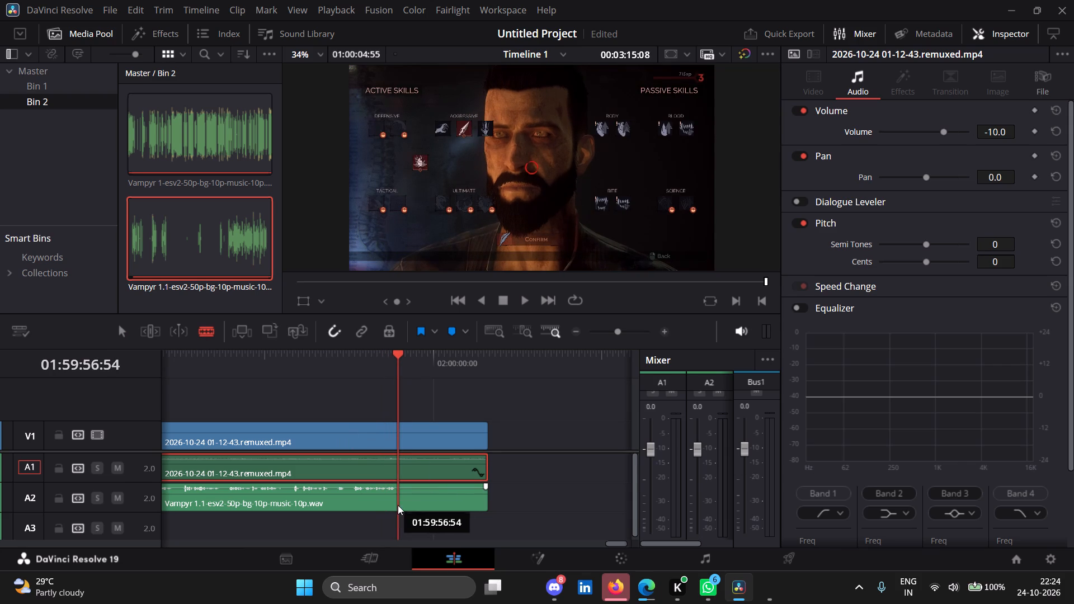
{"action": "left_click", "coordinate": [398, 505]}
{"action": "left_click", "coordinate": [399, 465]}
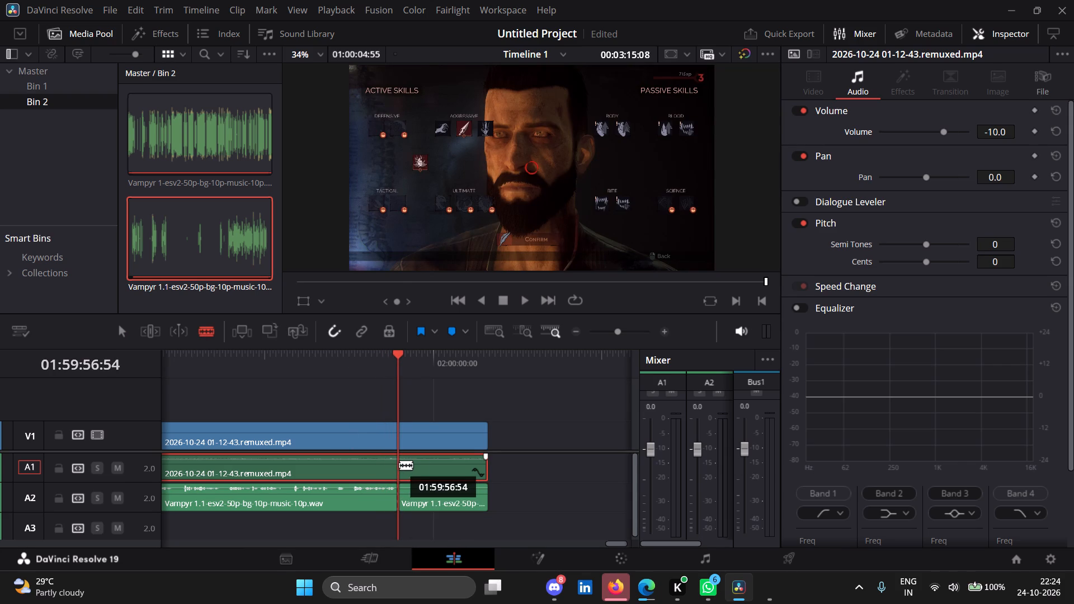
{"action": "left_click", "coordinate": [400, 444]}
{"action": "left_click_drag", "start_coordinate": [506, 397], "coordinate": [434, 519]}
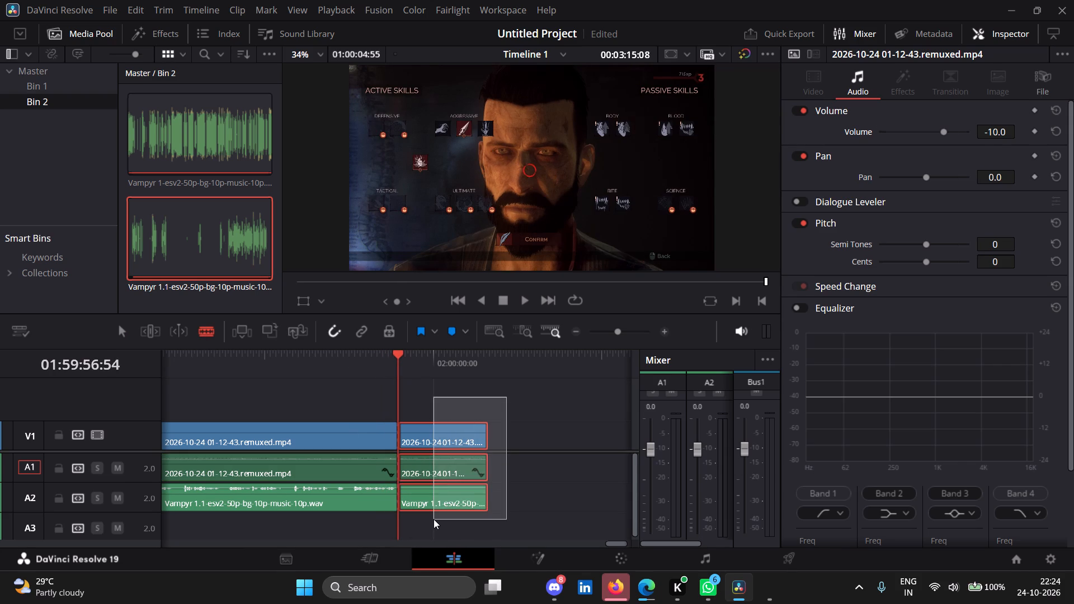
{"action": "key", "text": "BackSpace"}
{"action": "key", "text": "Delete"}
Return to the timeline's start and play parts of the first recording's opening to check the A1 and A2 audio balance.
{"action": "left_click_drag", "start_coordinate": [392, 361], "coordinate": [336, 360]}
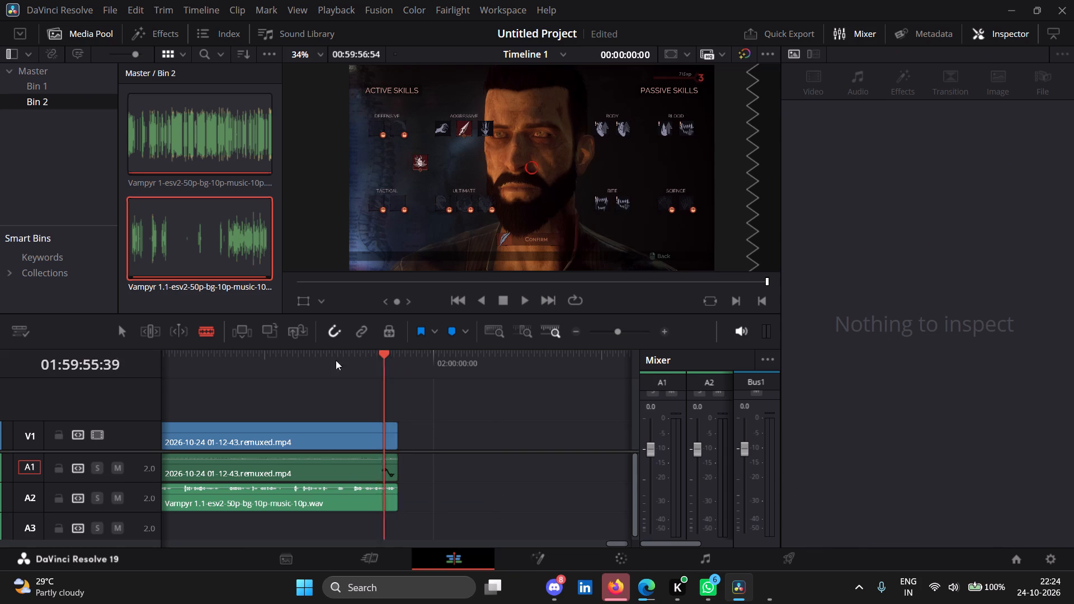
{"action": "left_click_drag", "start_coordinate": [336, 360], "coordinate": [144, 355]}
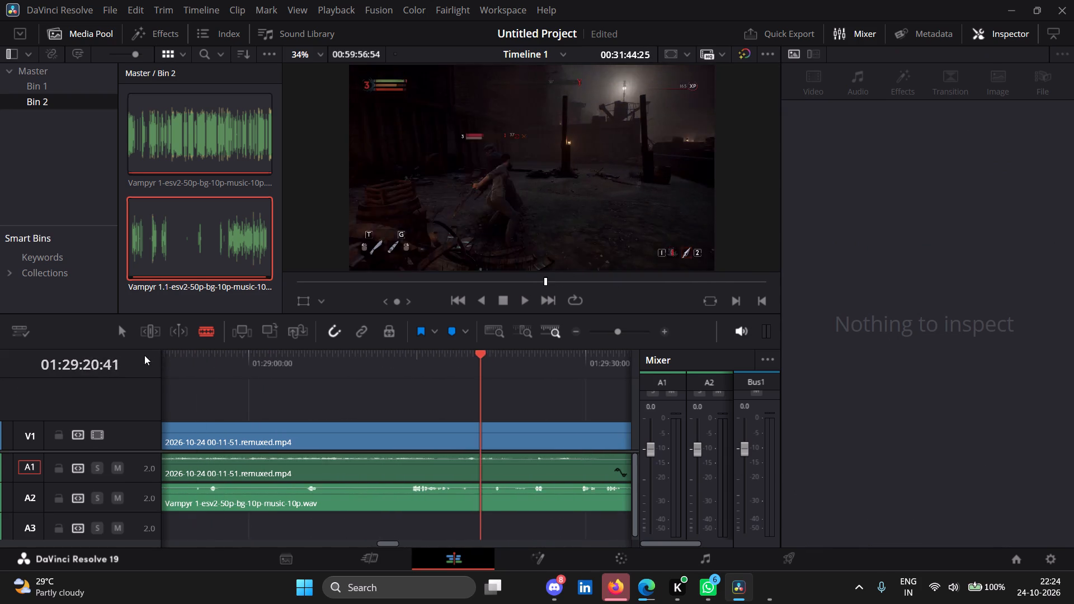
{"action": "left_click_drag", "start_coordinate": [144, 355], "coordinate": [164, 397]}
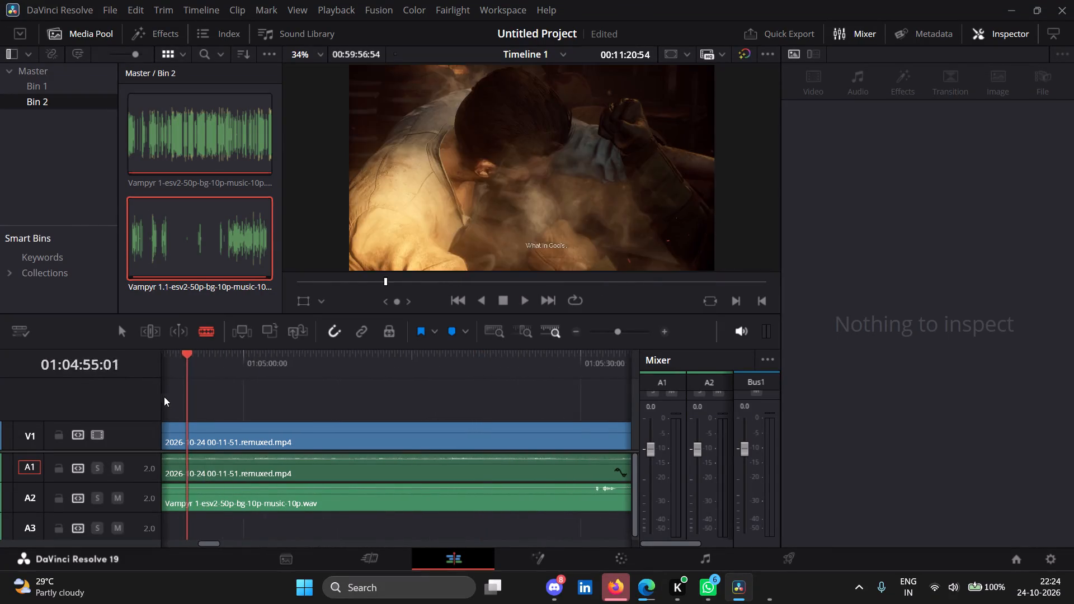
{"action": "left_click_drag", "start_coordinate": [164, 397], "coordinate": [312, 447]}
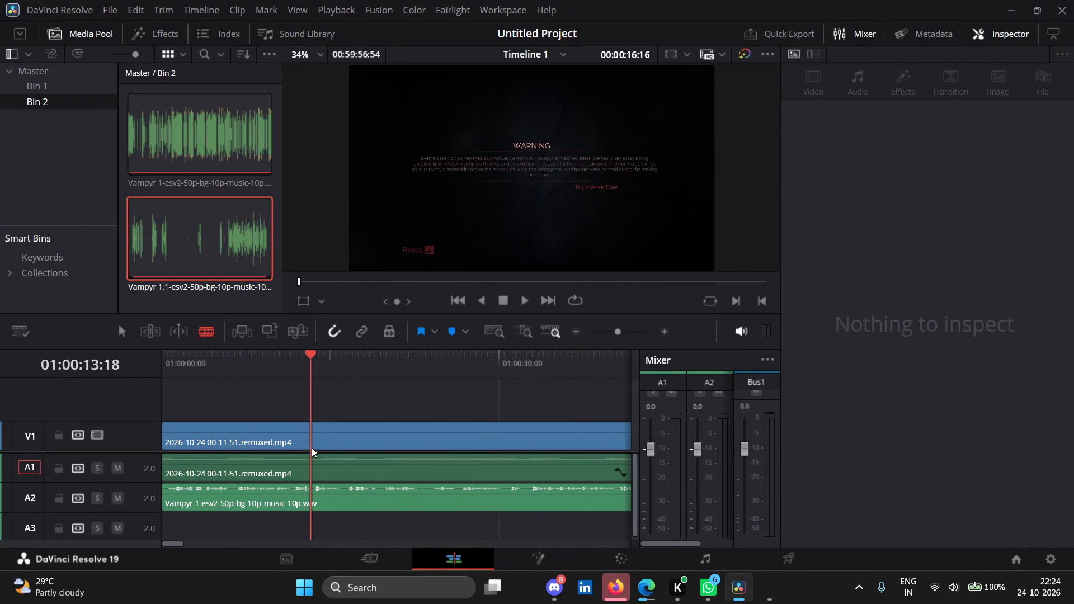
{"action": "left_click_drag", "start_coordinate": [312, 447], "coordinate": [130, 432]}
{"action": "left_click", "coordinate": [524, 299]}
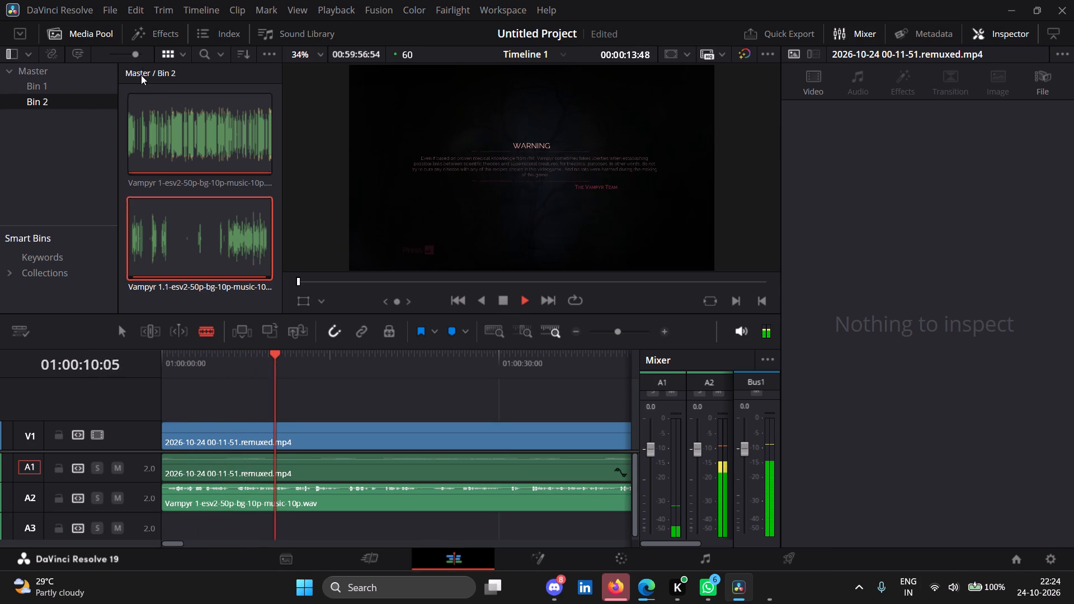
{"action": "left_click", "coordinate": [80, 97]}
{"action": "left_click", "coordinate": [77, 89]}
{"action": "left_click", "coordinate": [84, 96]}
{"action": "left_click", "coordinate": [85, 104]}
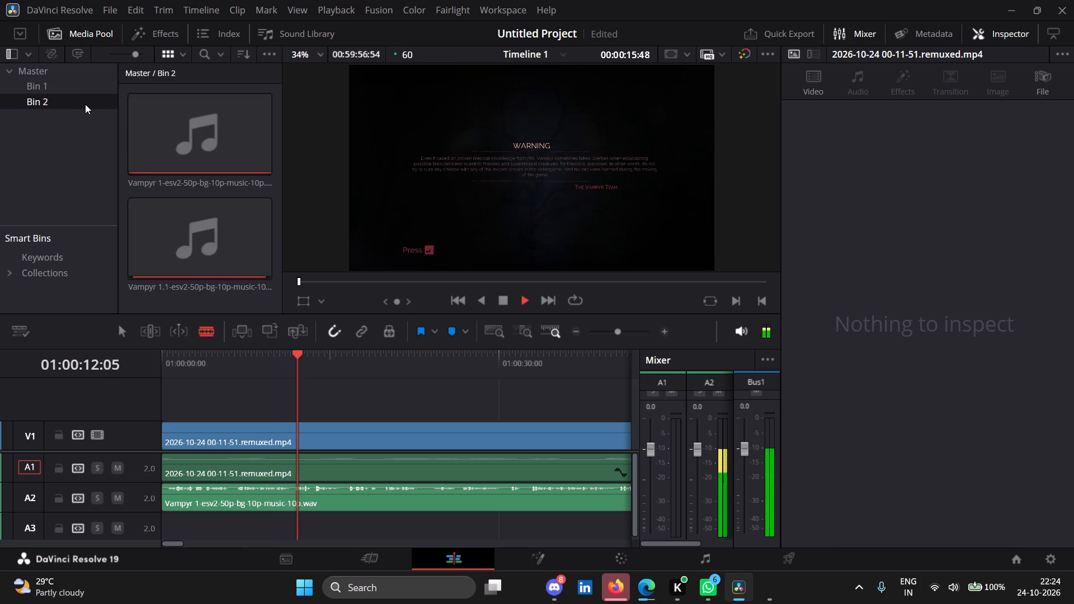
{"action": "left_click", "coordinate": [163, 74]}
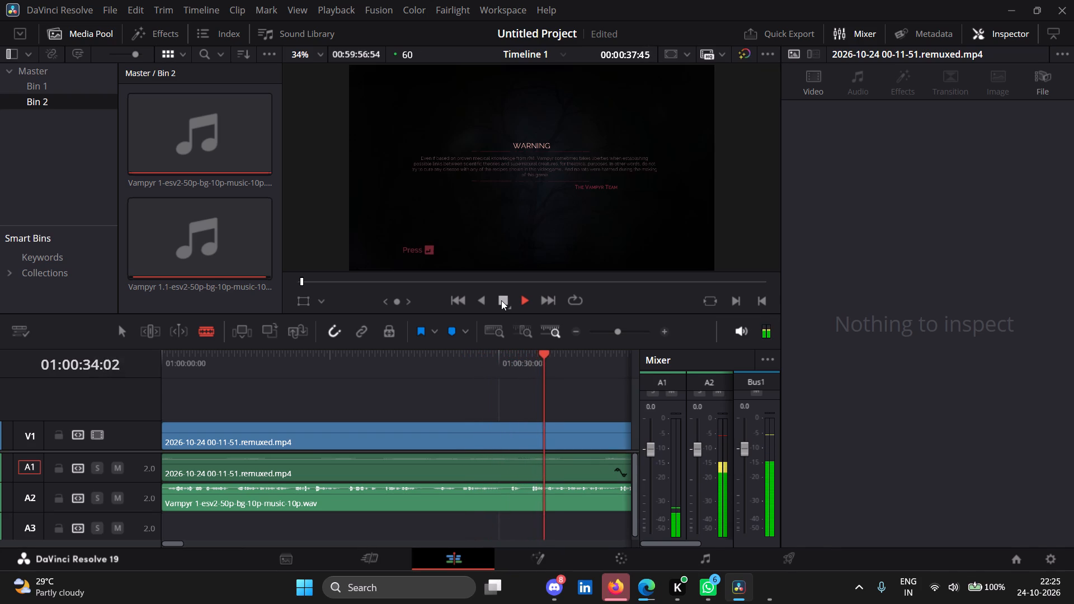
{"action": "double_click", "coordinate": [383, 556]}
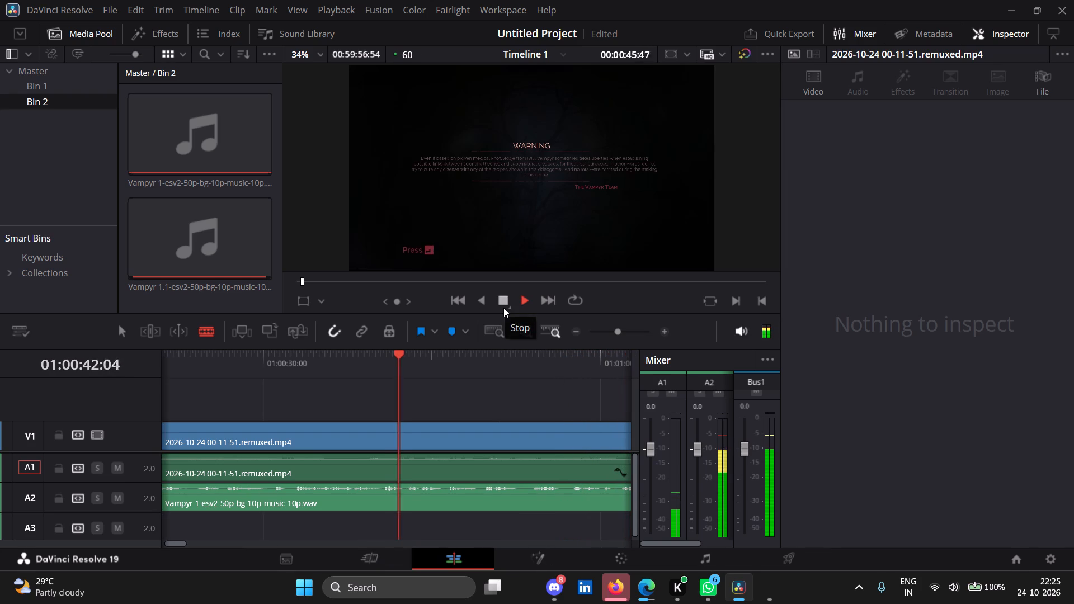
{"action": "left_click_drag", "start_coordinate": [419, 352], "coordinate": [553, 403]}
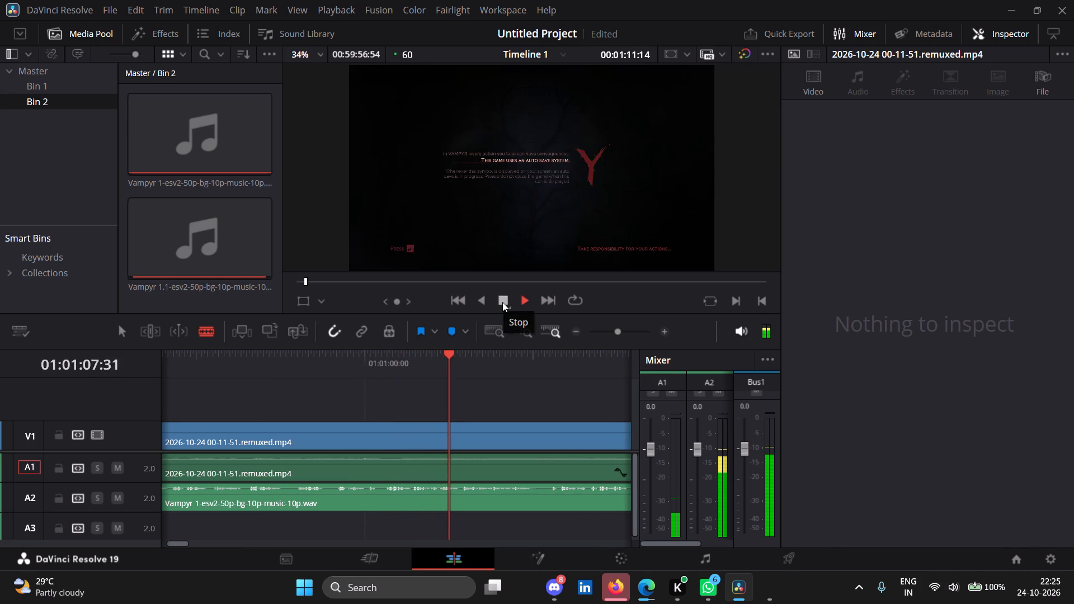
{"action": "left_click", "coordinate": [502, 302]}
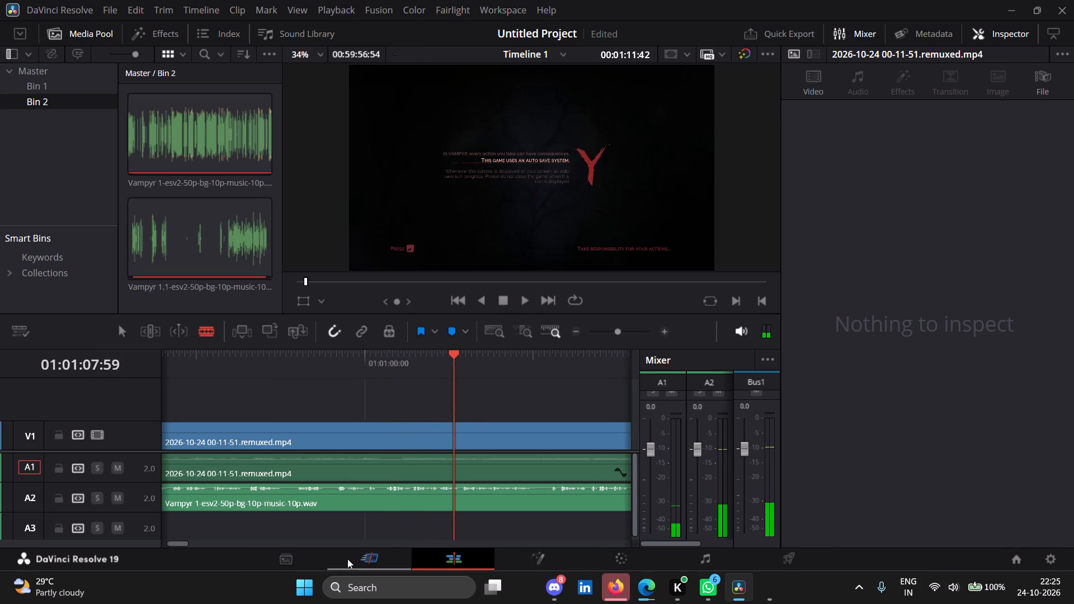
Go to the Deliver page and scrub through the timeline to its end before setting up the render.
{"action": "double_click", "coordinate": [789, 563]}
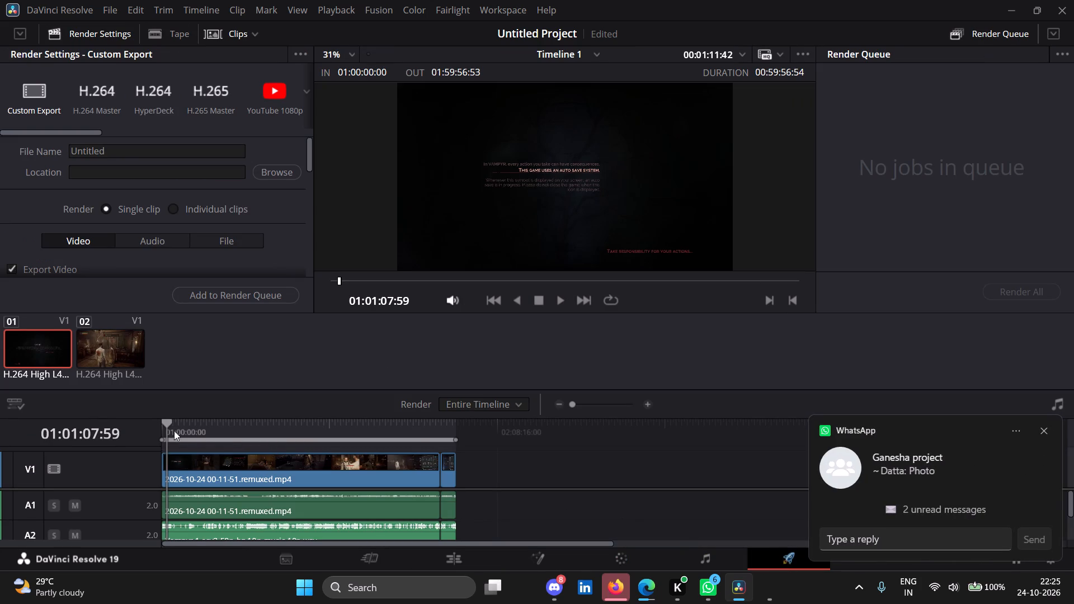
{"action": "left_click_drag", "start_coordinate": [164, 428], "coordinate": [484, 488]}
{"action": "left_click", "coordinate": [484, 488]}
{"action": "left_click_drag", "start_coordinate": [484, 488], "coordinate": [448, 488]}
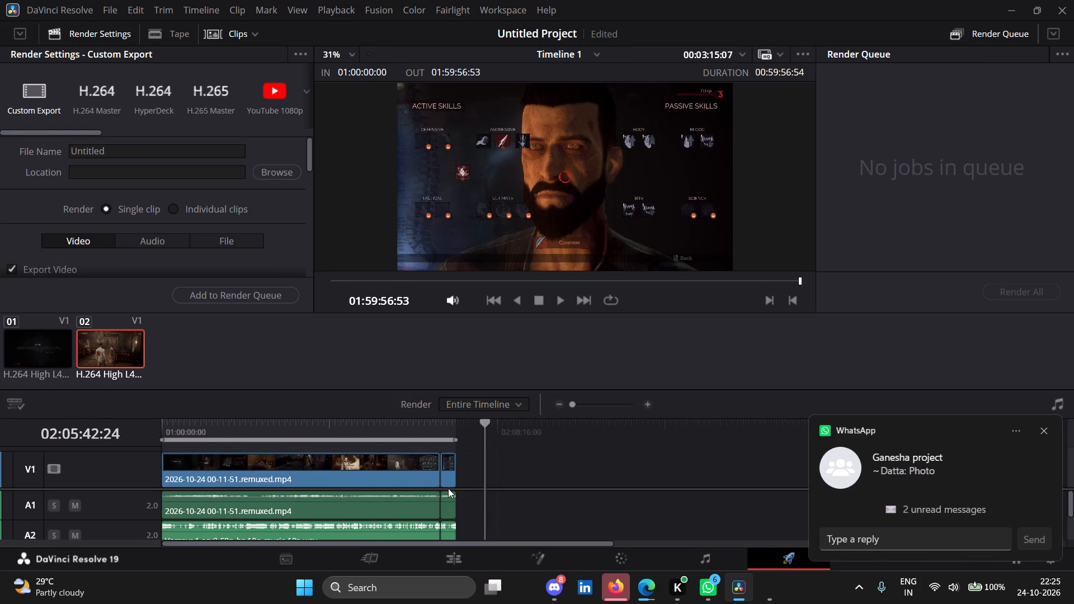
{"action": "left_click_drag", "start_coordinate": [448, 488], "coordinate": [351, 488]}
{"action": "left_click", "coordinate": [351, 488]}
Set the video export's encoding preset to Quality.
{"action": "scroll", "coordinate": [150, 184], "scroll_direction": "down", "scroll_amount": 7}
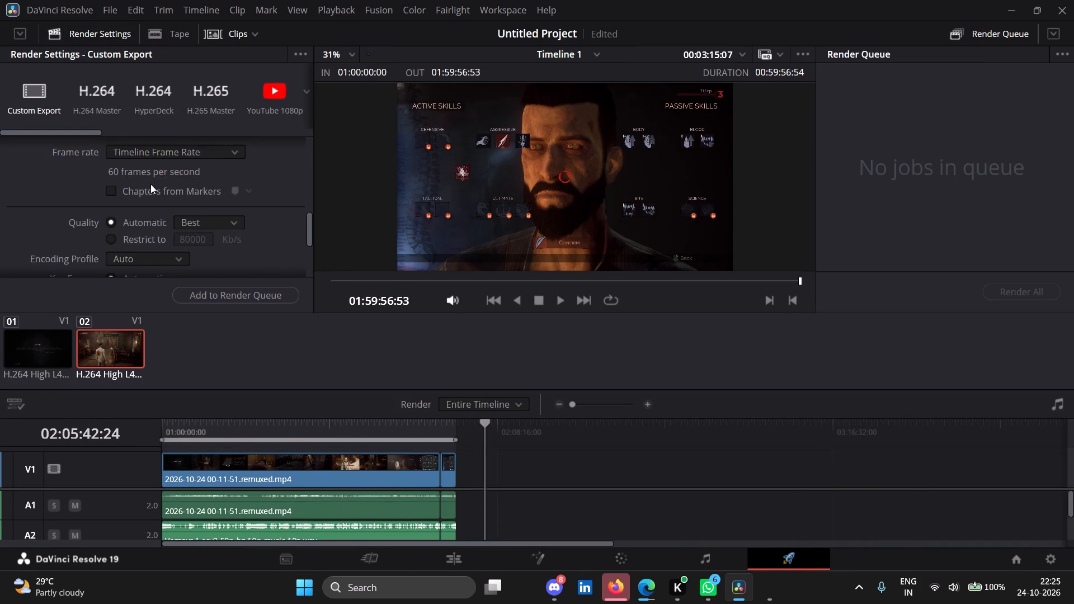
{"action": "scroll", "coordinate": [151, 185], "scroll_direction": "up", "scroll_amount": 4}
{"action": "scroll", "coordinate": [155, 201], "scroll_direction": "down", "scroll_amount": 6}
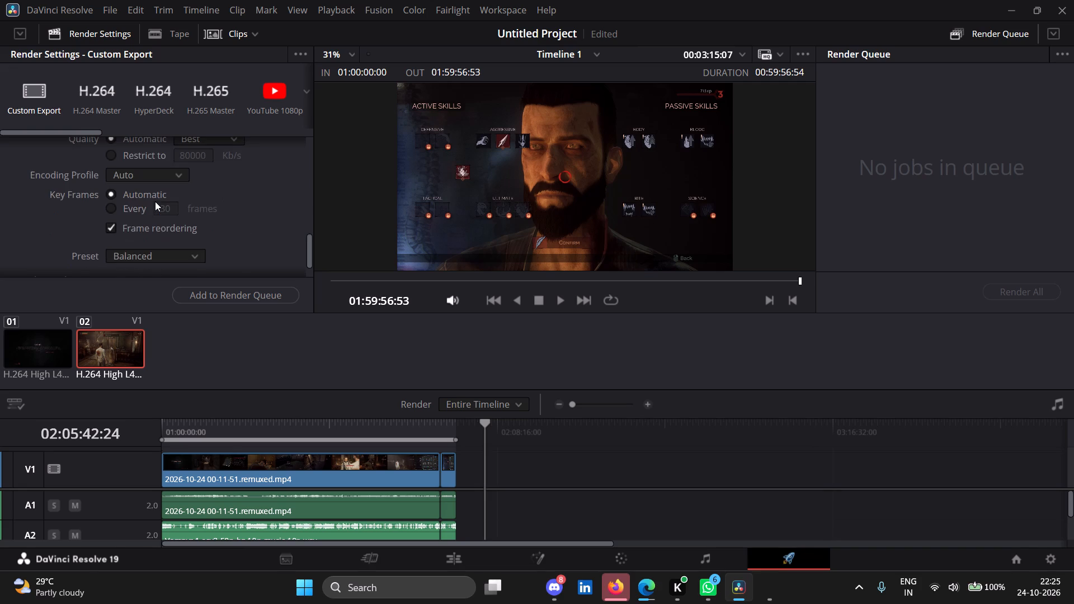
{"action": "scroll", "coordinate": [155, 201], "scroll_direction": "down", "scroll_amount": 1}
{"action": "left_click", "coordinate": [161, 230]}
{"action": "left_click", "coordinate": [161, 229]}
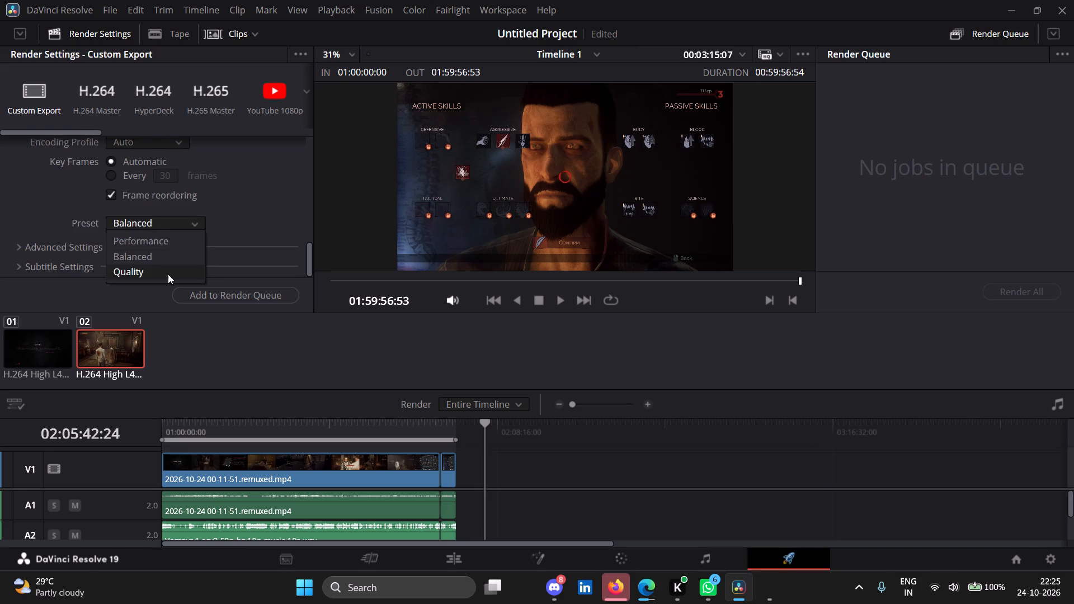
{"action": "left_click", "coordinate": [168, 274]}
Set the video export format to MP4.
{"action": "scroll", "coordinate": [166, 253], "scroll_direction": "up", "scroll_amount": 5}
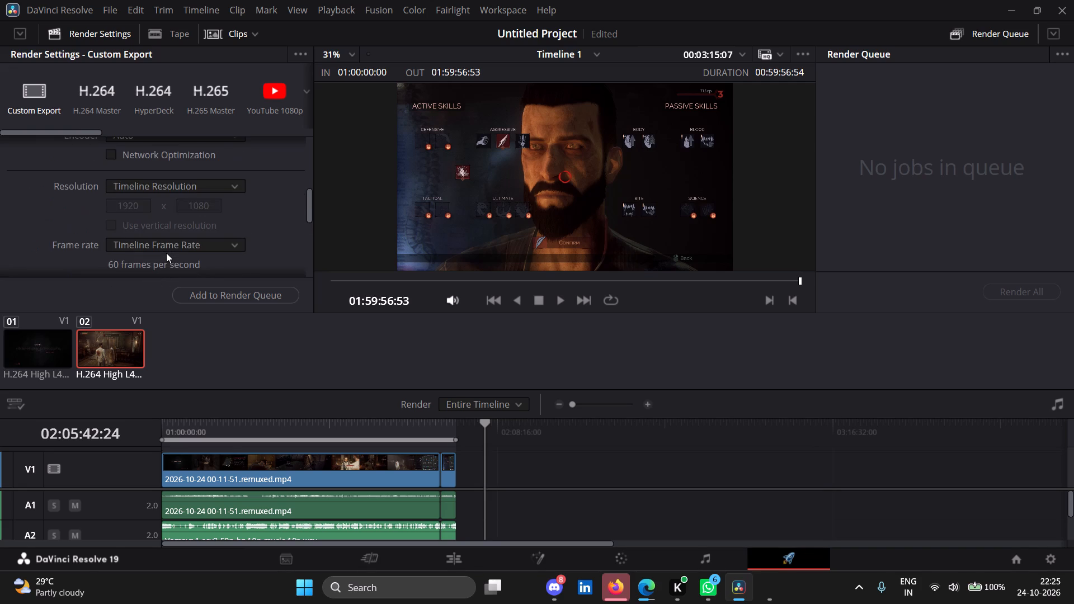
{"action": "scroll", "coordinate": [166, 253], "scroll_direction": "up", "scroll_amount": 2}
{"action": "left_click", "coordinate": [161, 202]}
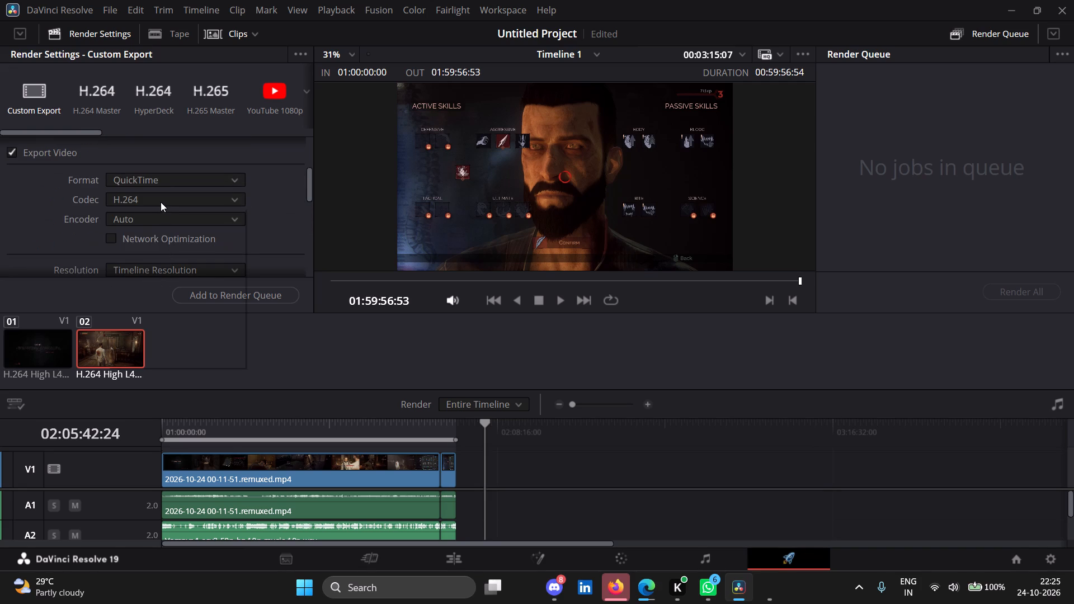
{"action": "left_click", "coordinate": [161, 202]}
{"action": "left_click", "coordinate": [156, 183]}
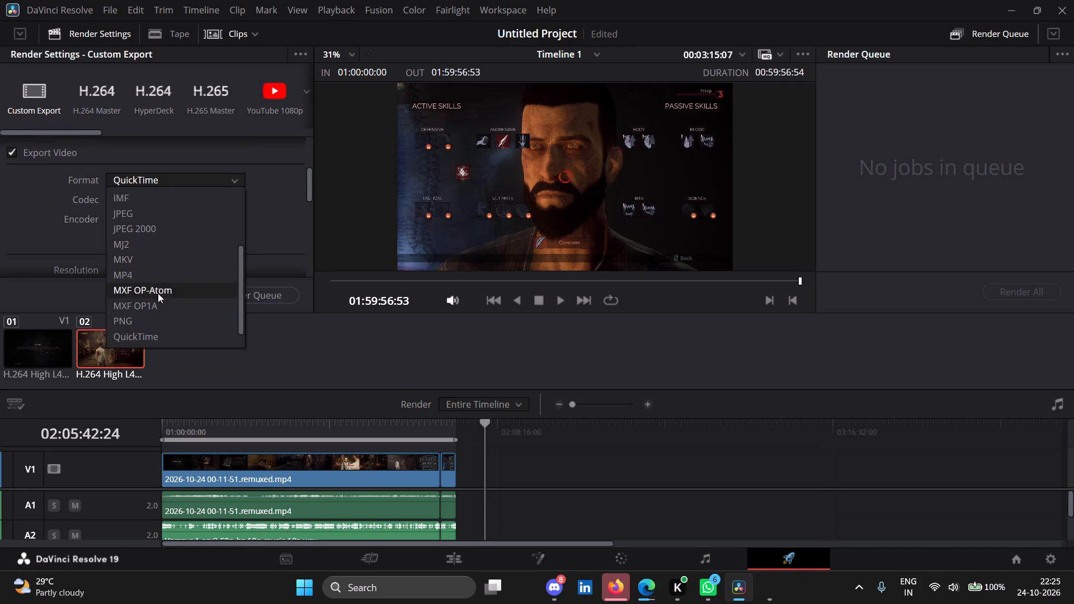
{"action": "double_click", "coordinate": [148, 276]}
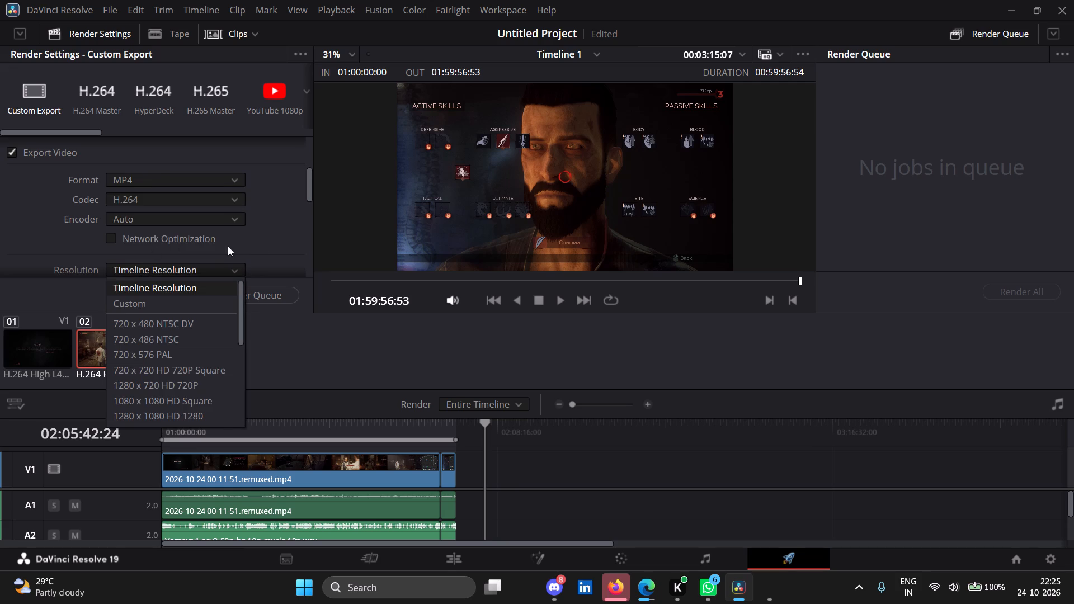
{"action": "left_click", "coordinate": [301, 245]}
Name the output file "Vampyr part 1".
{"action": "scroll", "coordinate": [267, 255], "scroll_direction": "up", "scroll_amount": 4}
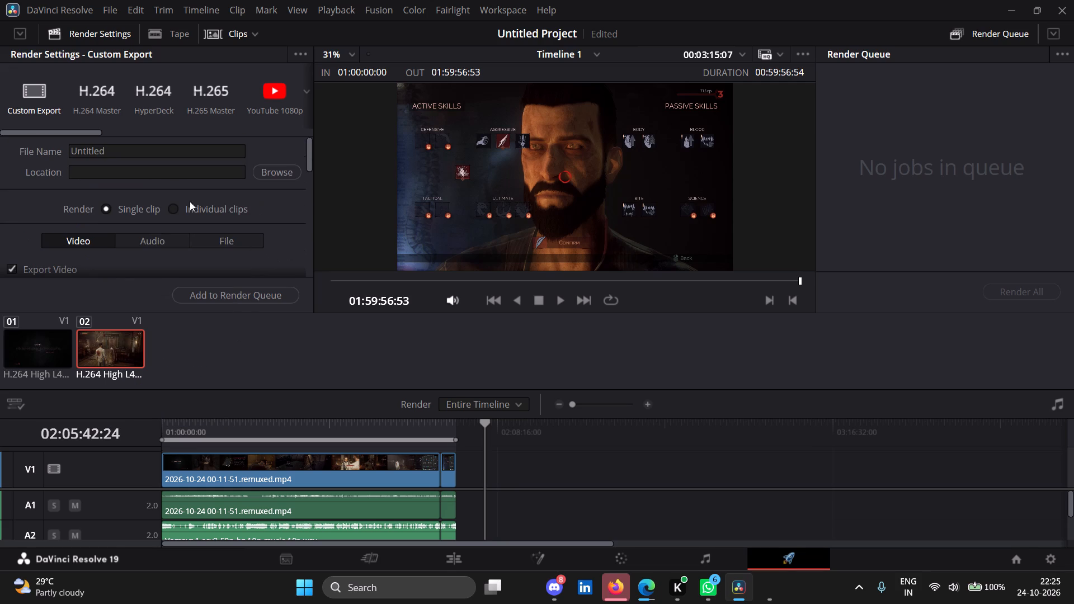
{"action": "left_click_drag", "start_coordinate": [157, 154], "coordinate": [69, 136]}
{"action": "key", "text": "BackSpace"}
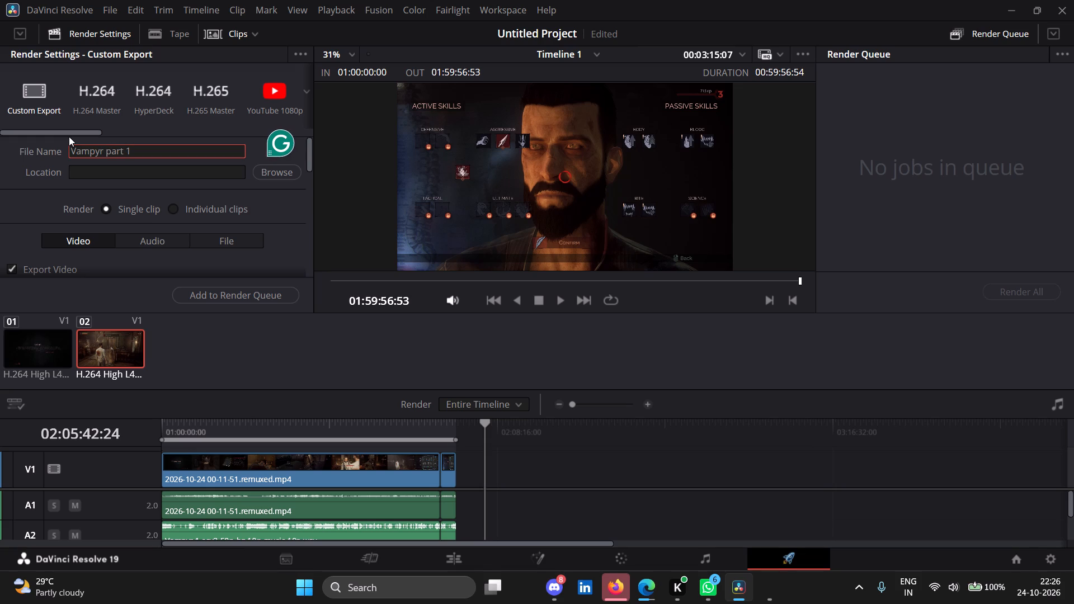
Review the remaining video render settings, including frame rate, quality and the advanced settings, before queuing the export.
{"action": "scroll", "coordinate": [157, 194], "scroll_direction": "down", "scroll_amount": 2}
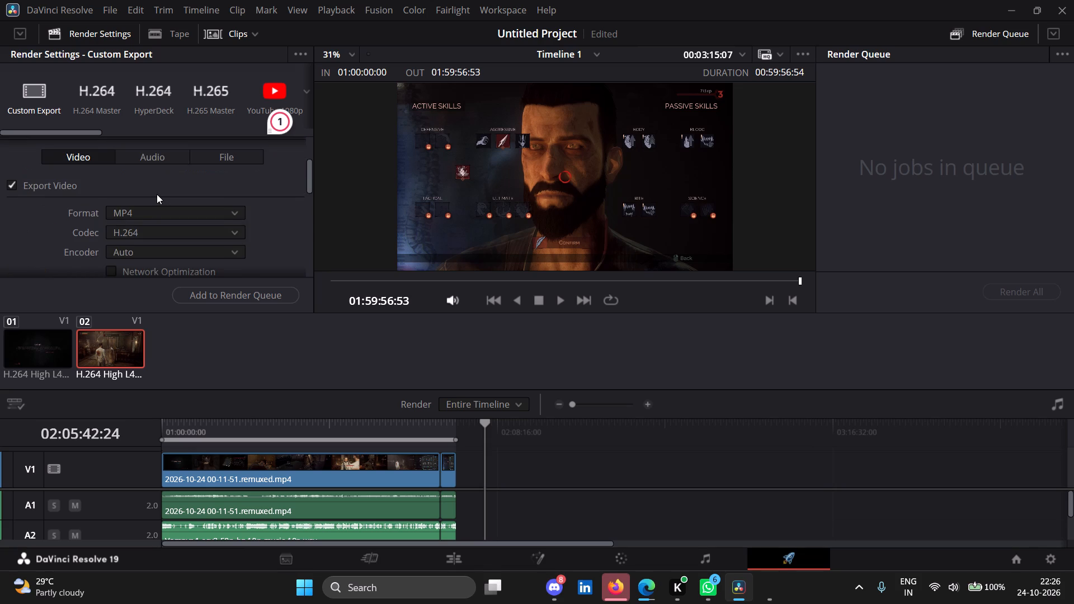
{"action": "scroll", "coordinate": [157, 194], "scroll_direction": "down", "scroll_amount": 4}
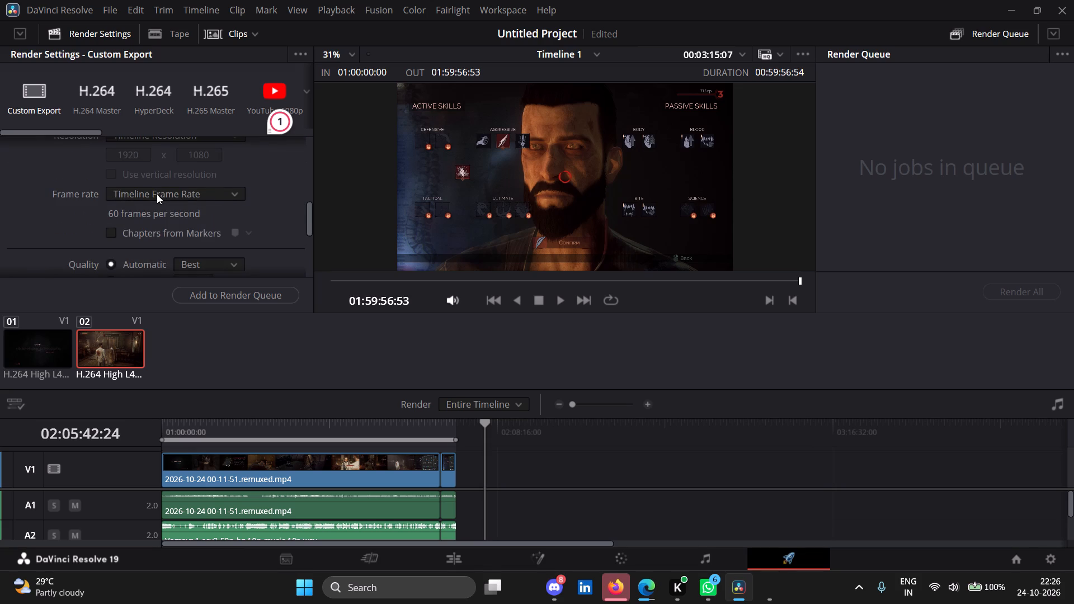
{"action": "scroll", "coordinate": [157, 194], "scroll_direction": "down", "scroll_amount": 4}
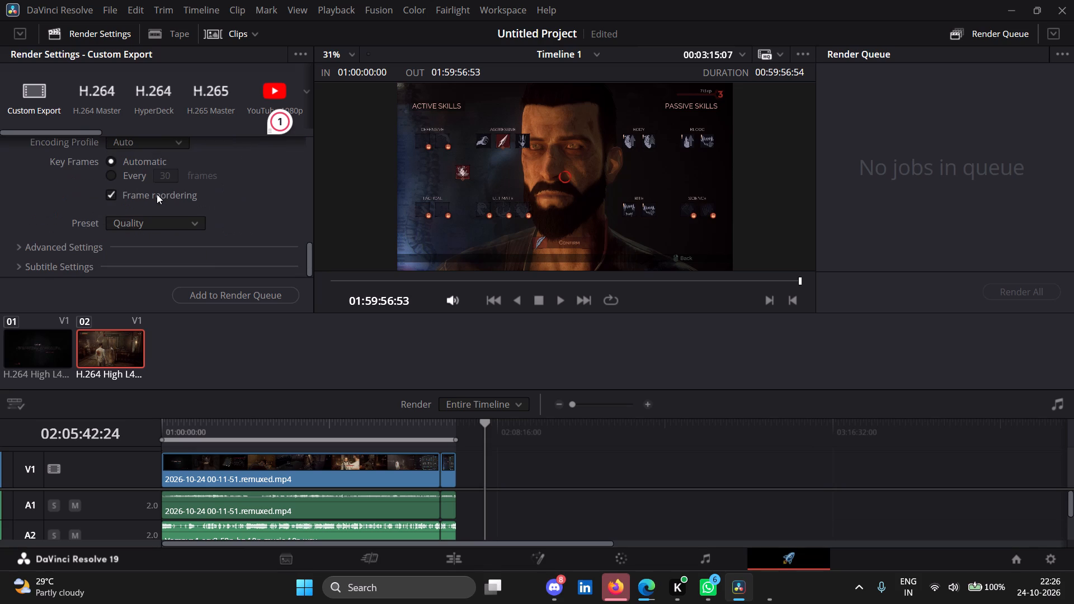
{"action": "scroll", "coordinate": [157, 194], "scroll_direction": "down", "scroll_amount": 2}
{"action": "left_click", "coordinate": [83, 249]}
{"action": "scroll", "coordinate": [134, 257], "scroll_direction": "down", "scroll_amount": 4}
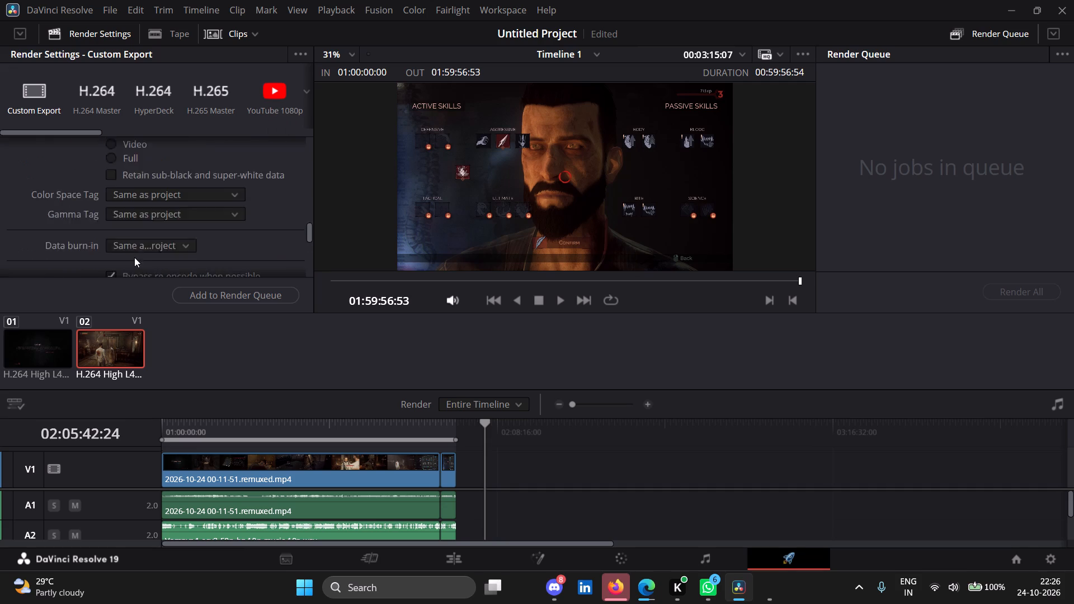
{"action": "scroll", "coordinate": [134, 257], "scroll_direction": "down", "scroll_amount": 10}
Add the timeline export to the render queue, saving it in the Downloads folder as "Vampyr part 1".
{"action": "left_click", "coordinate": [201, 299]}
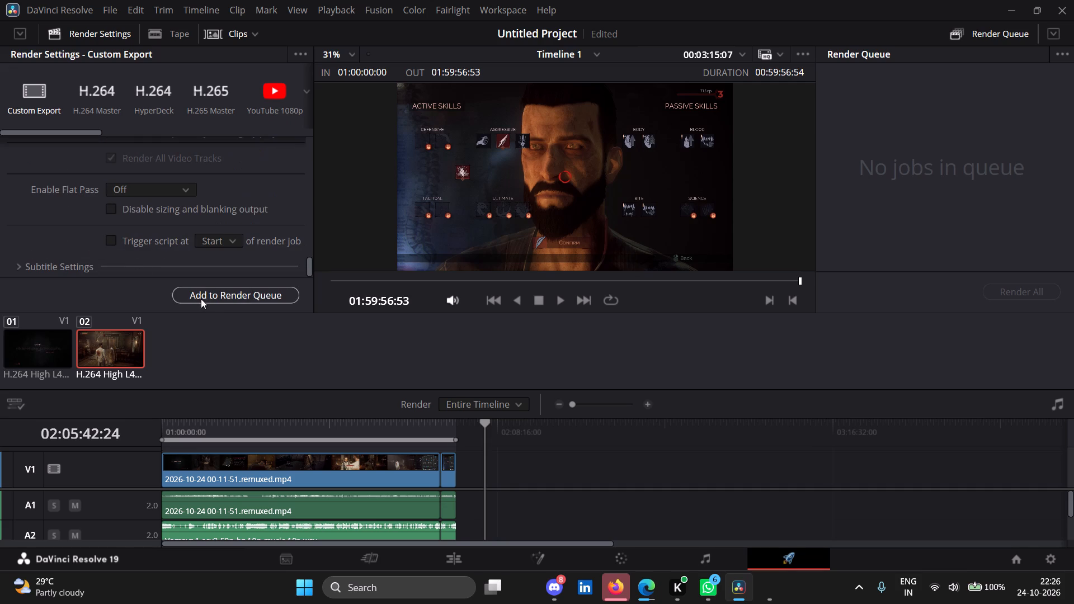
{"action": "scroll", "coordinate": [87, 243], "scroll_direction": "up", "scroll_amount": 2}
{"action": "scroll", "coordinate": [76, 287], "scroll_direction": "up", "scroll_amount": 3}
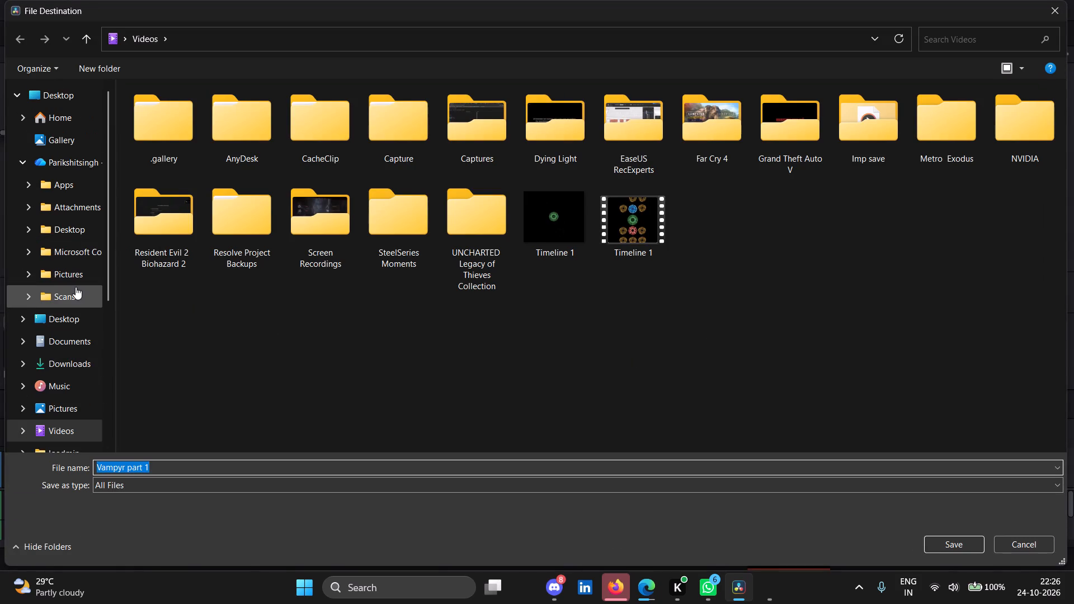
{"action": "left_click", "coordinate": [79, 365]}
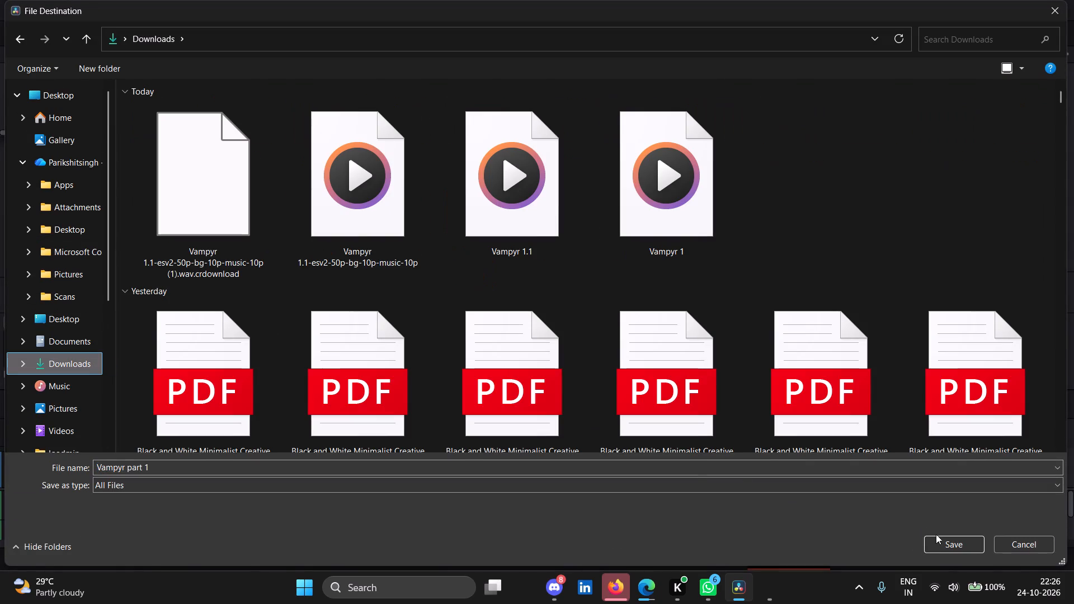
{"action": "left_click", "coordinate": [957, 547]}
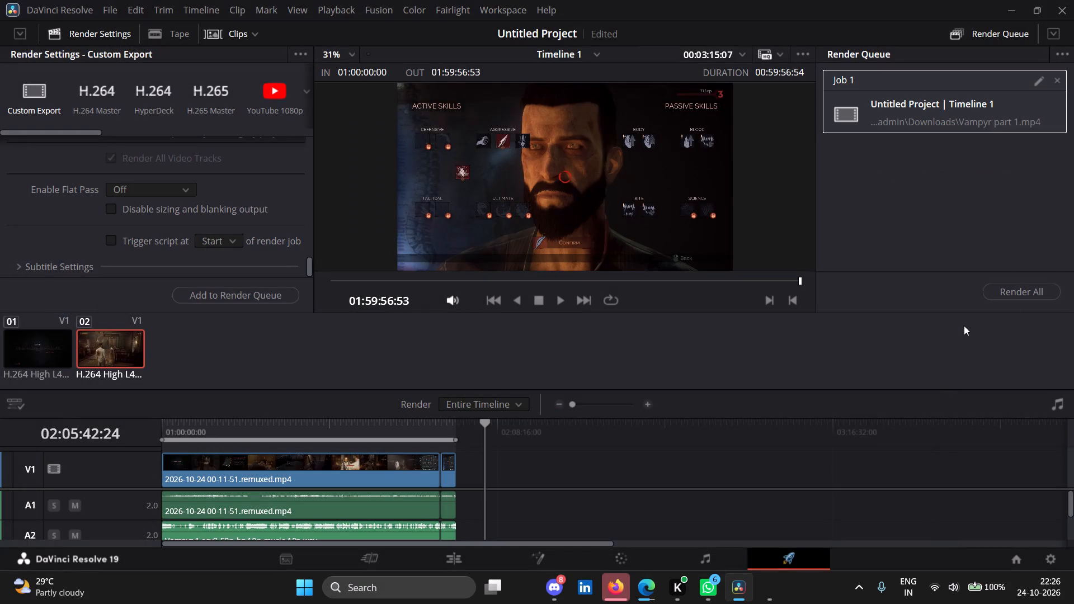
Start rendering the queued job.
{"action": "left_click", "coordinate": [1030, 294]}
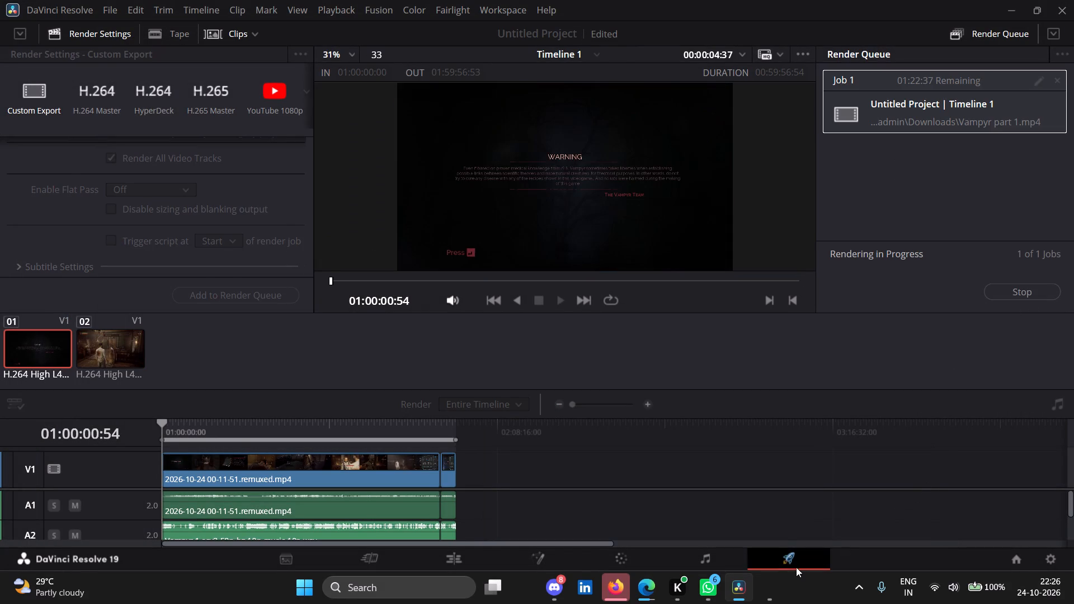